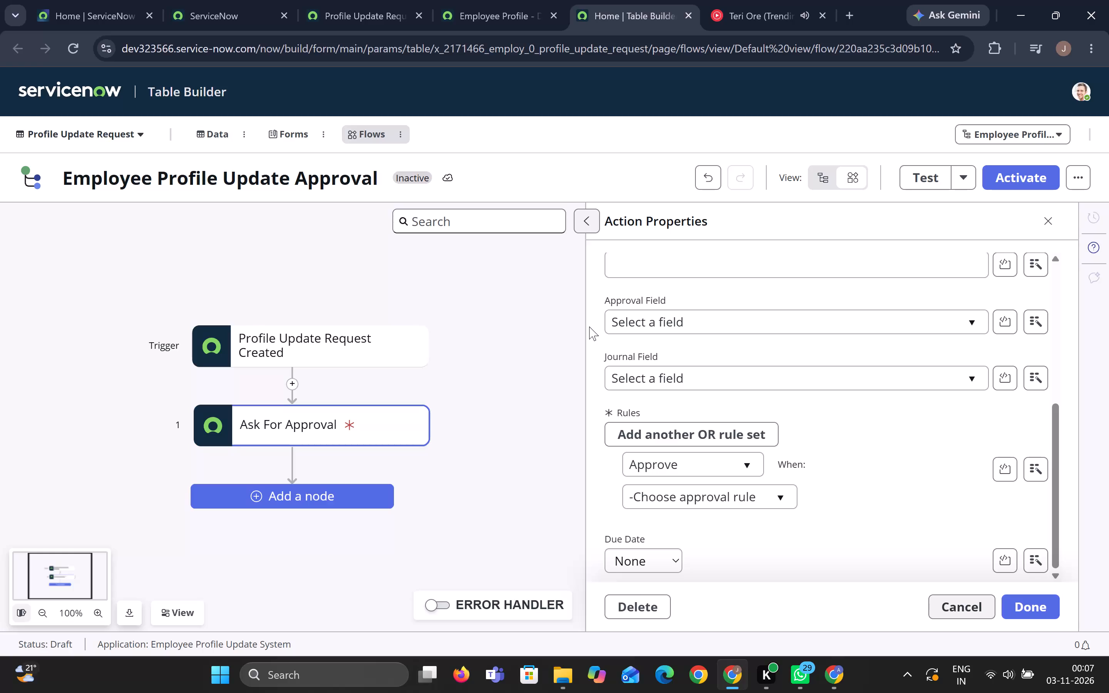
# Set the Ask For Approval action's Record input to the trigger's Profile Update Request Record data pill.
pyautogui.scroll(5, 600, 321)
pyautogui.scroll(4, 804, 387)
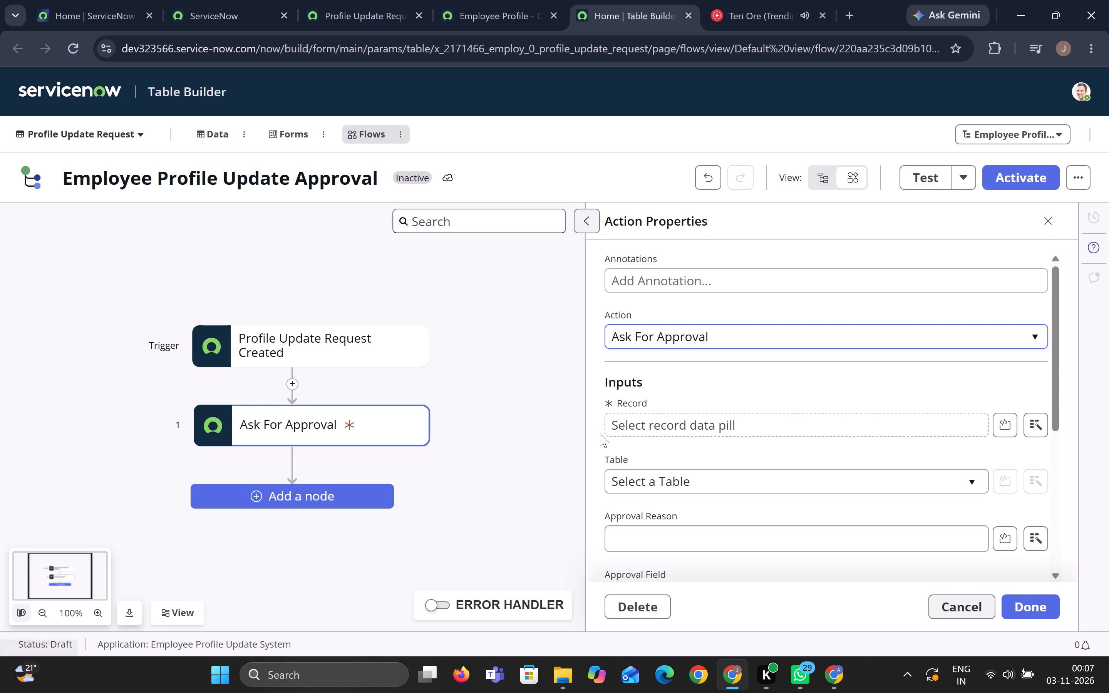
pyautogui.click(1034, 429)
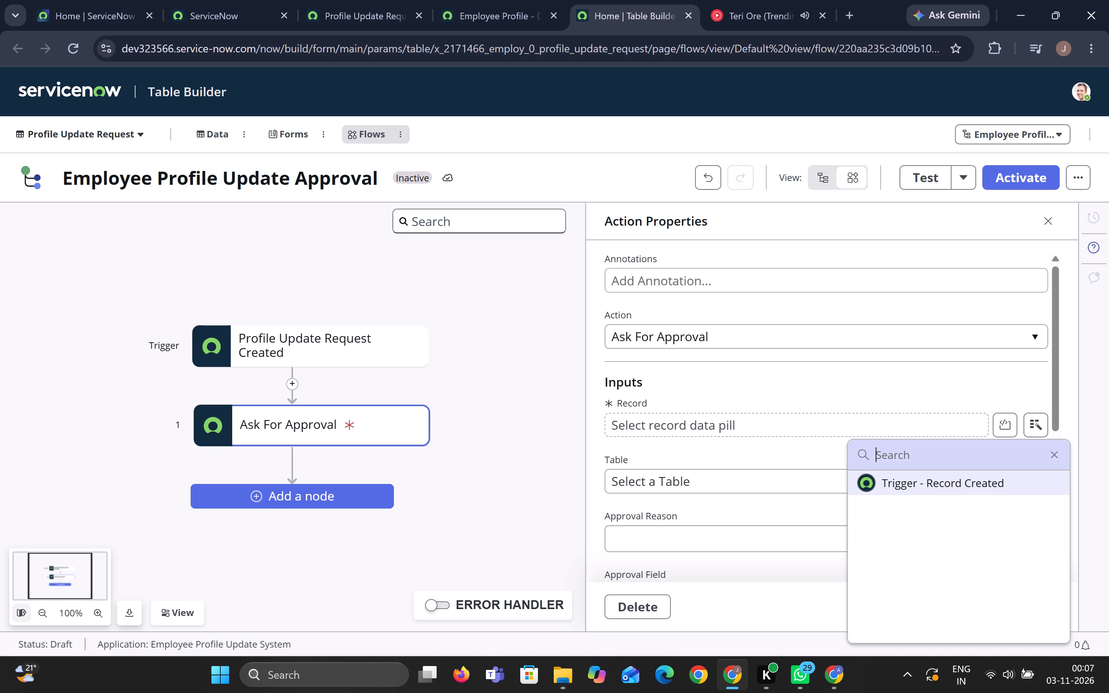
pyautogui.press('p')
pyautogui.press('r')
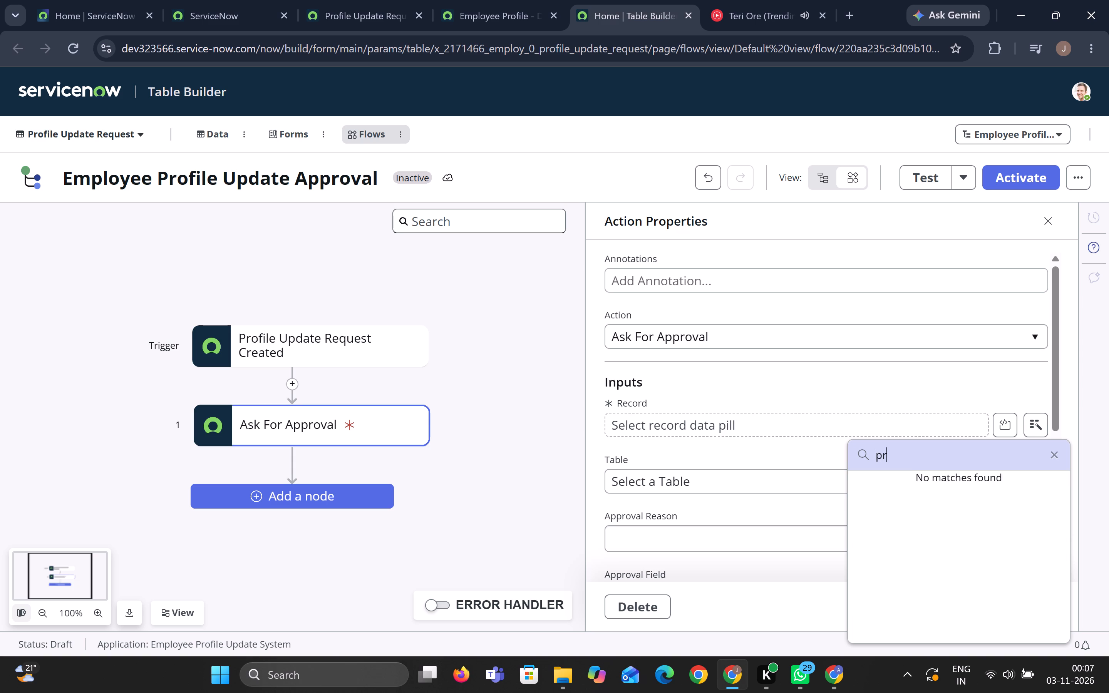
pyautogui.press('BackSpace')
pyautogui.press('BackSpace')
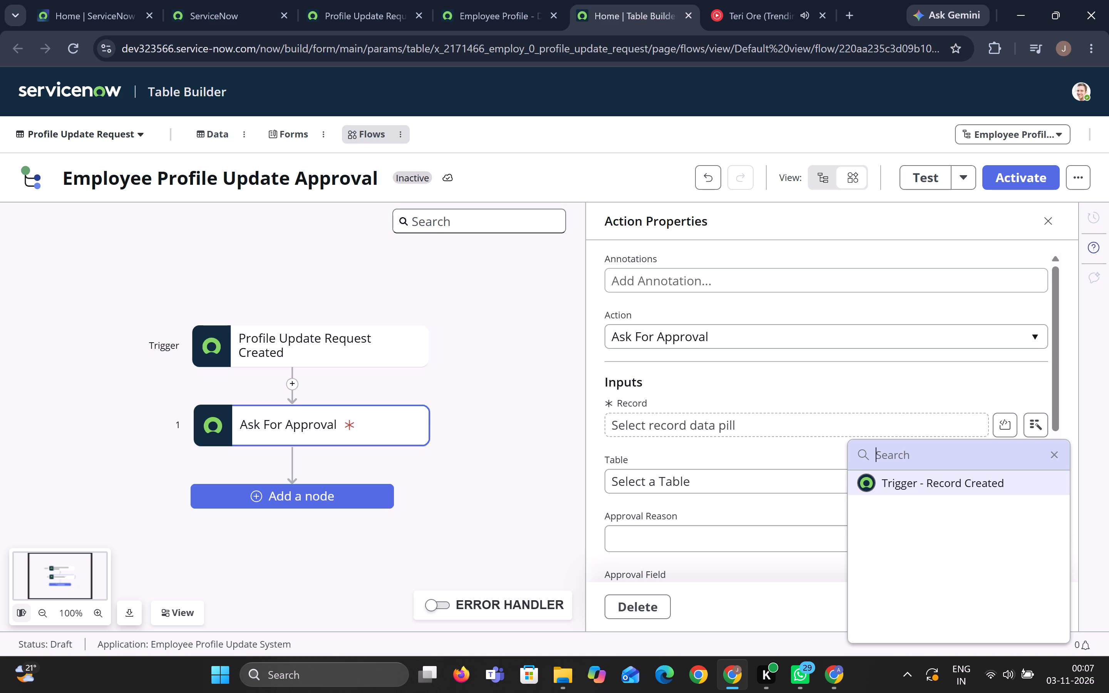
pyautogui.click(948, 485)
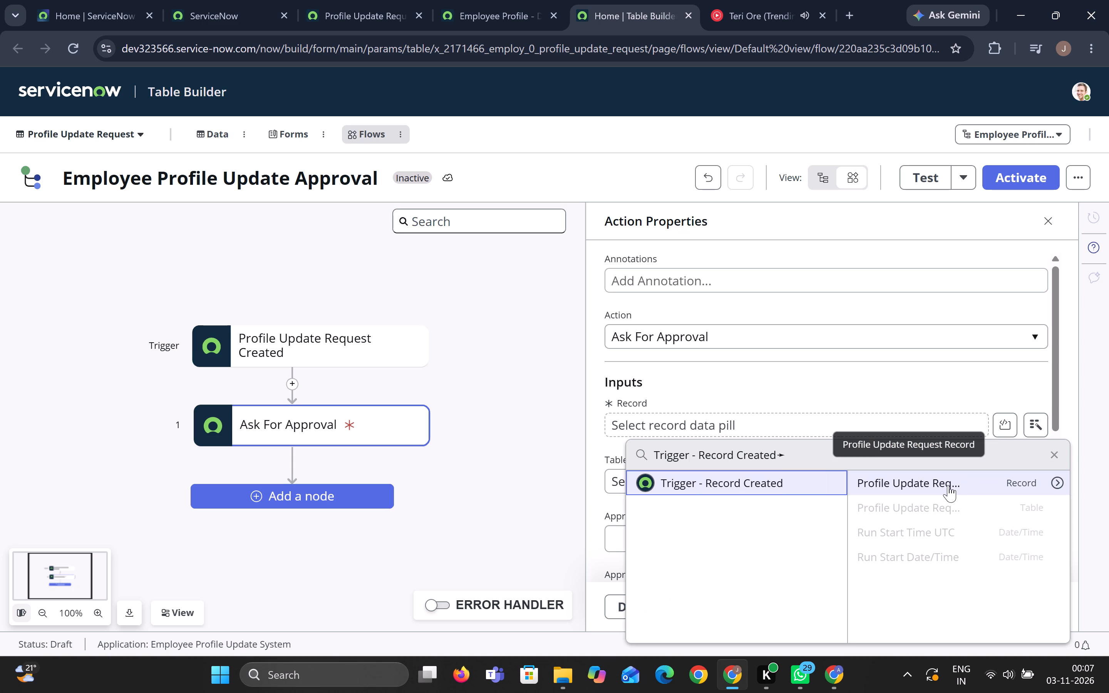
pyautogui.click(923, 487)
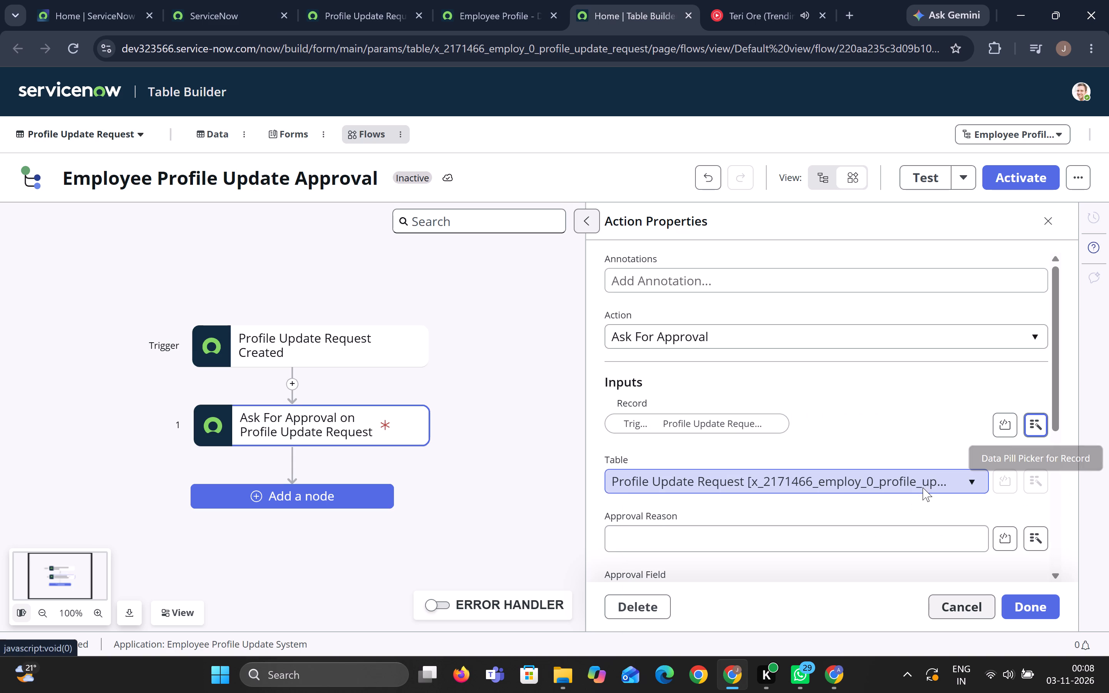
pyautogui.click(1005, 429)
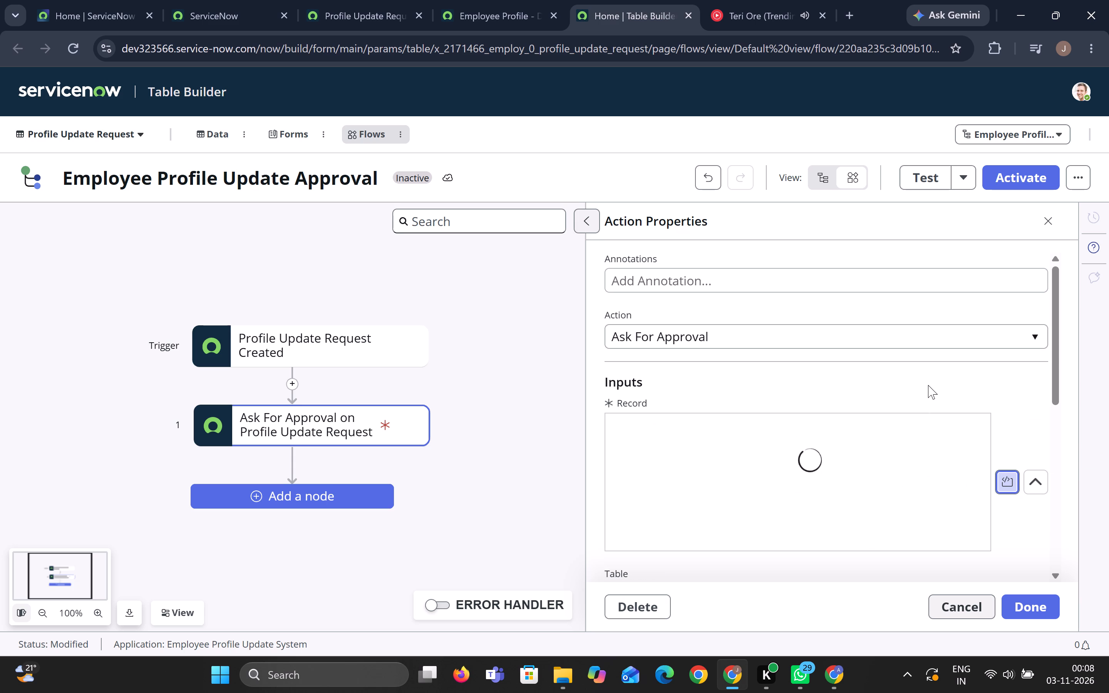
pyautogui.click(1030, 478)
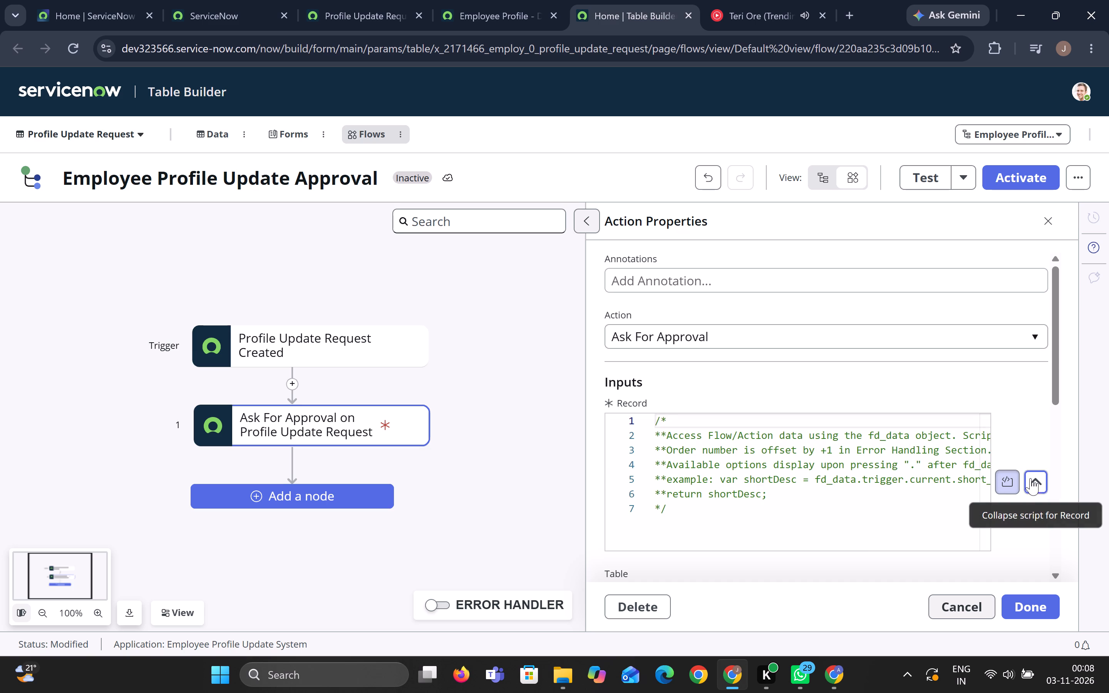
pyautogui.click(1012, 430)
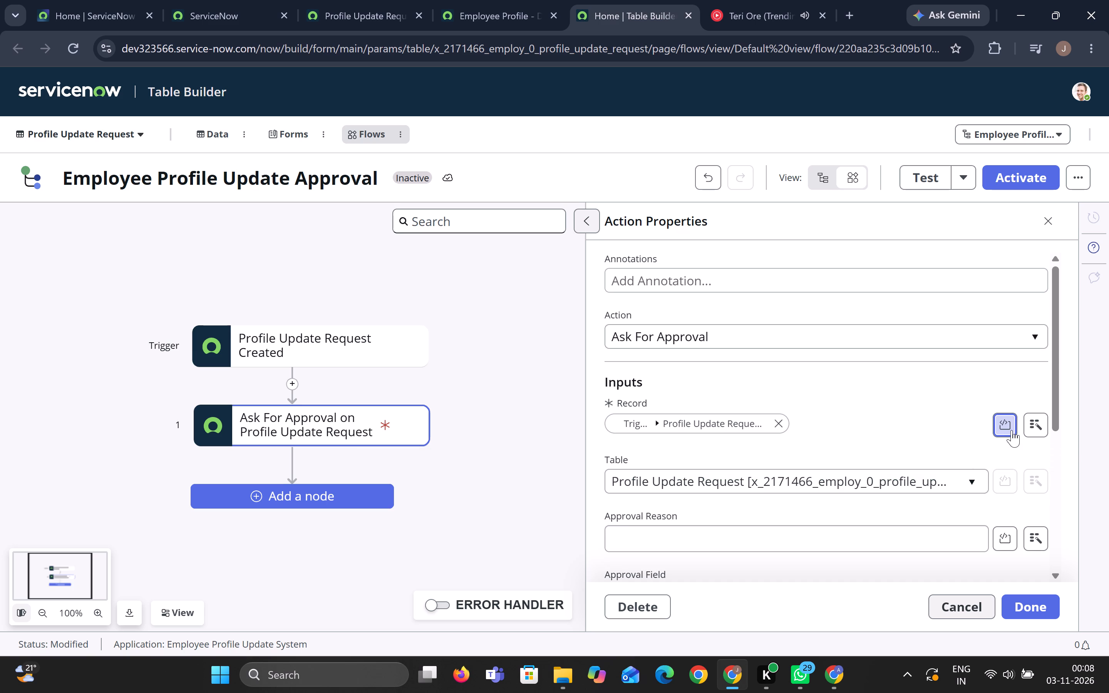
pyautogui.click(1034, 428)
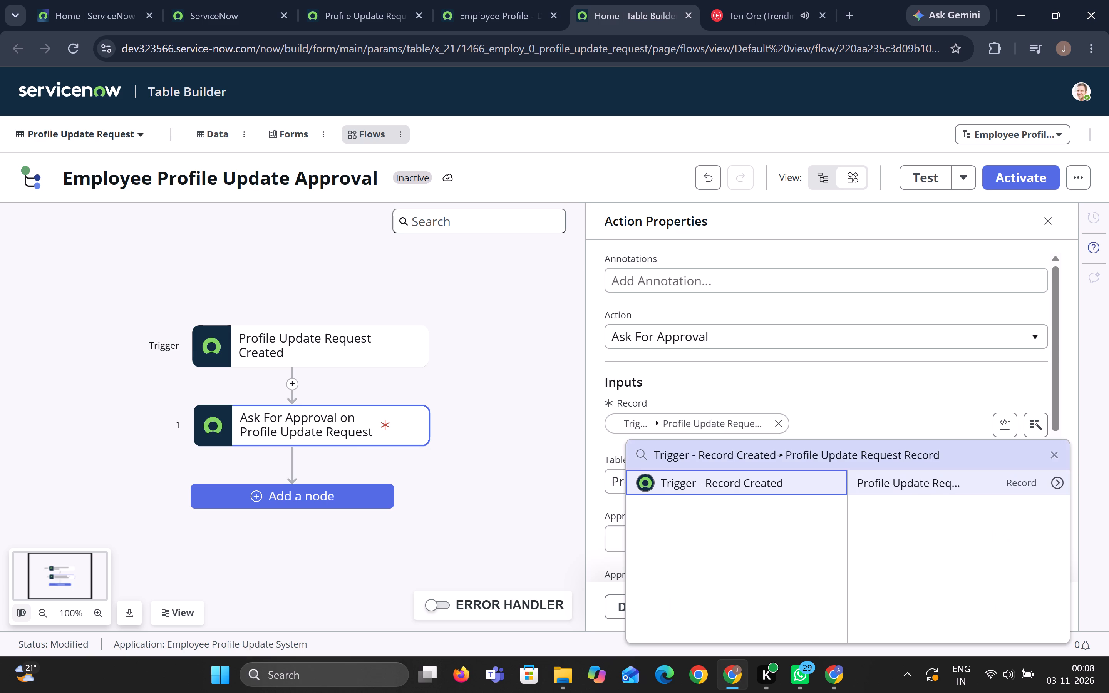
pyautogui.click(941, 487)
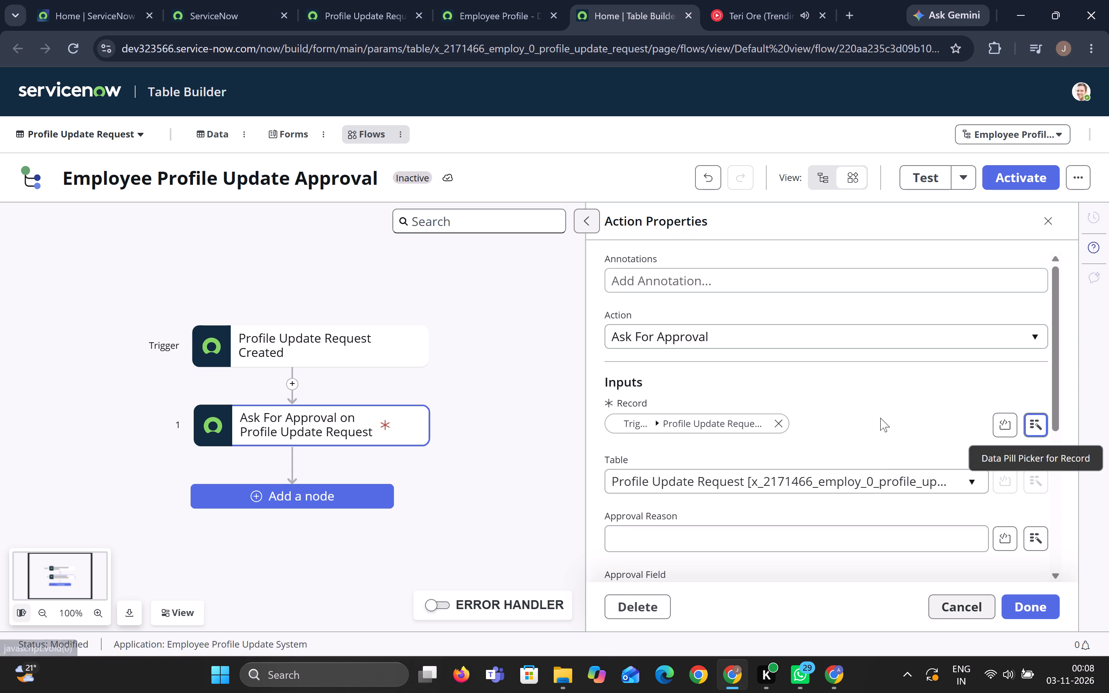
# Enter the Approval Reason "Approval required for employee profile update request".
pyautogui.scroll(-1, 881, 418)
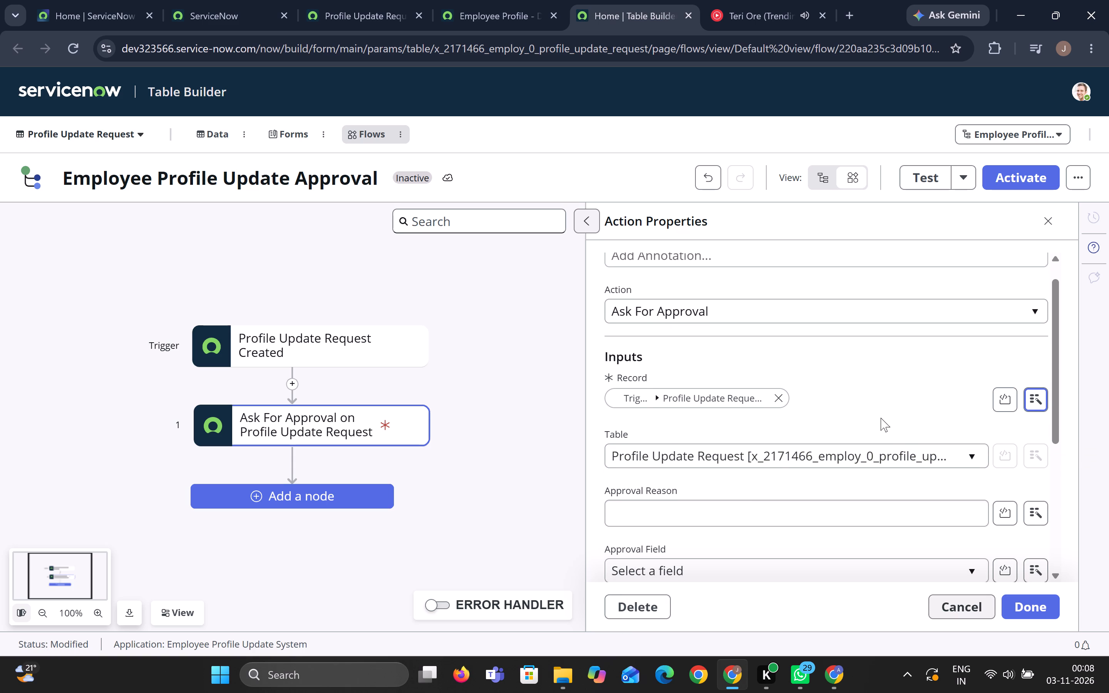
pyautogui.scroll(-1, 881, 418)
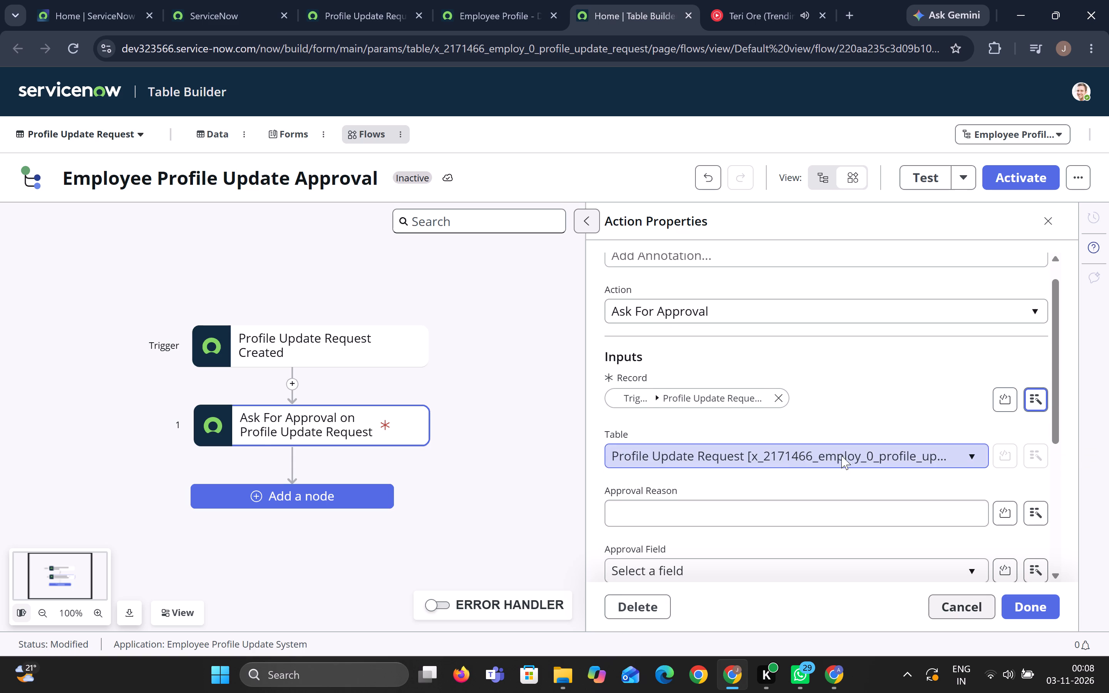
pyautogui.scroll(-1, 846, 452)
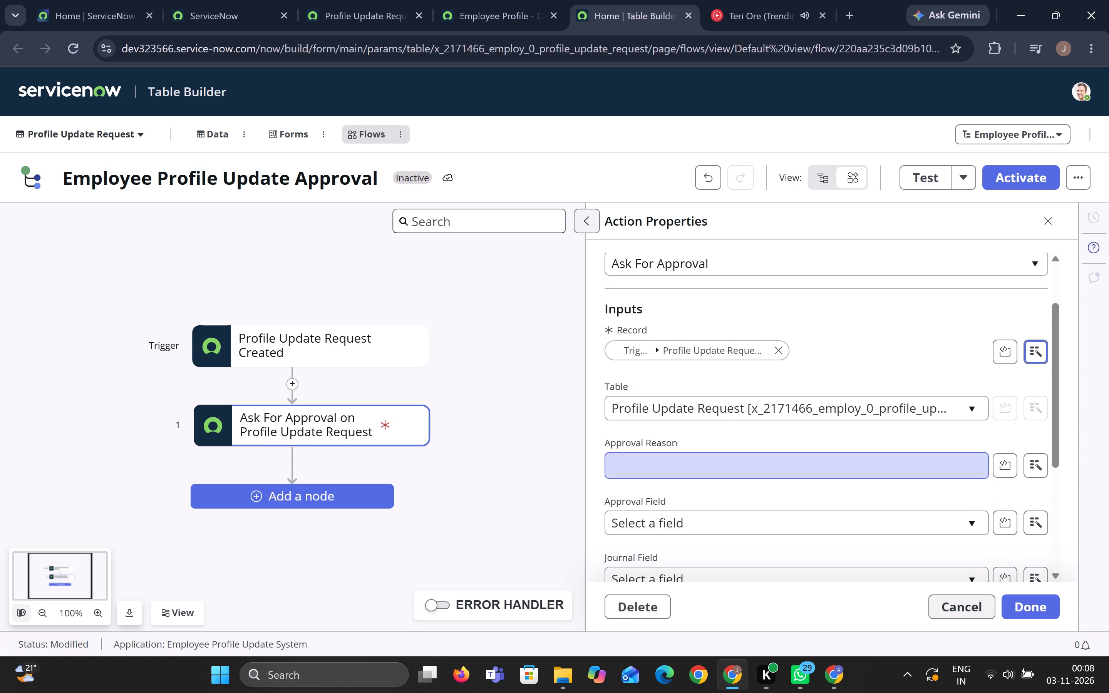
pyautogui.click(819, 469)
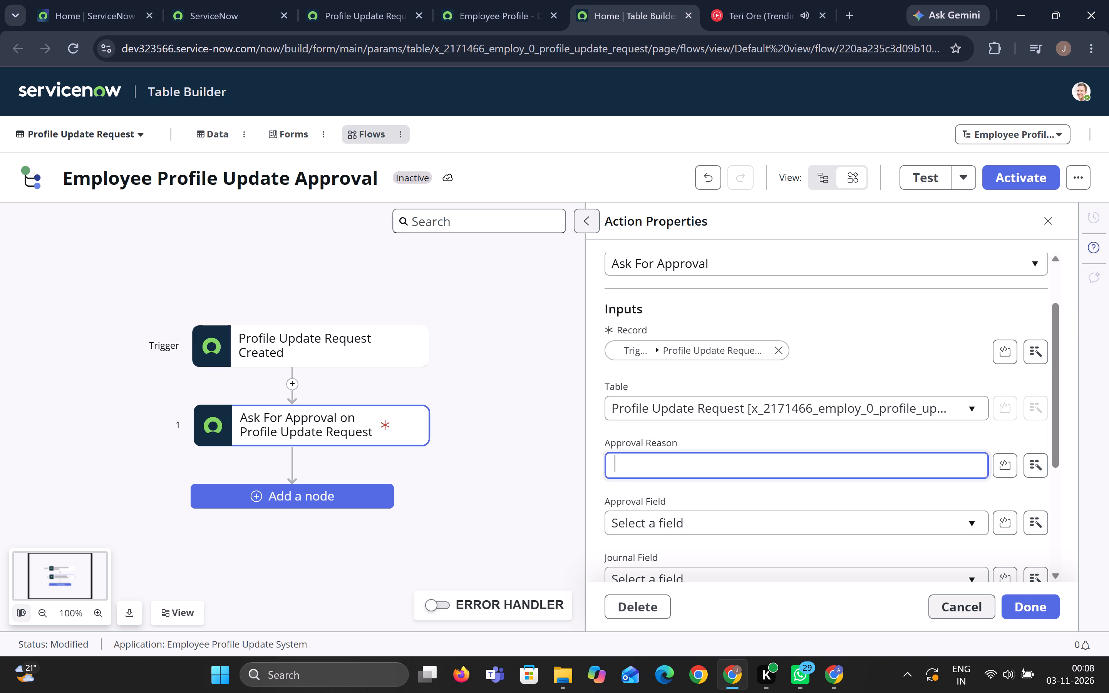
pyautogui.write('Approval')
pyautogui.press('space')
pyautogui.write('re')
pyautogui.write('quired g')
pyautogui.press('BackSpace')
pyautogui.write('fo')
pyautogui.write('r employee profile update requ')
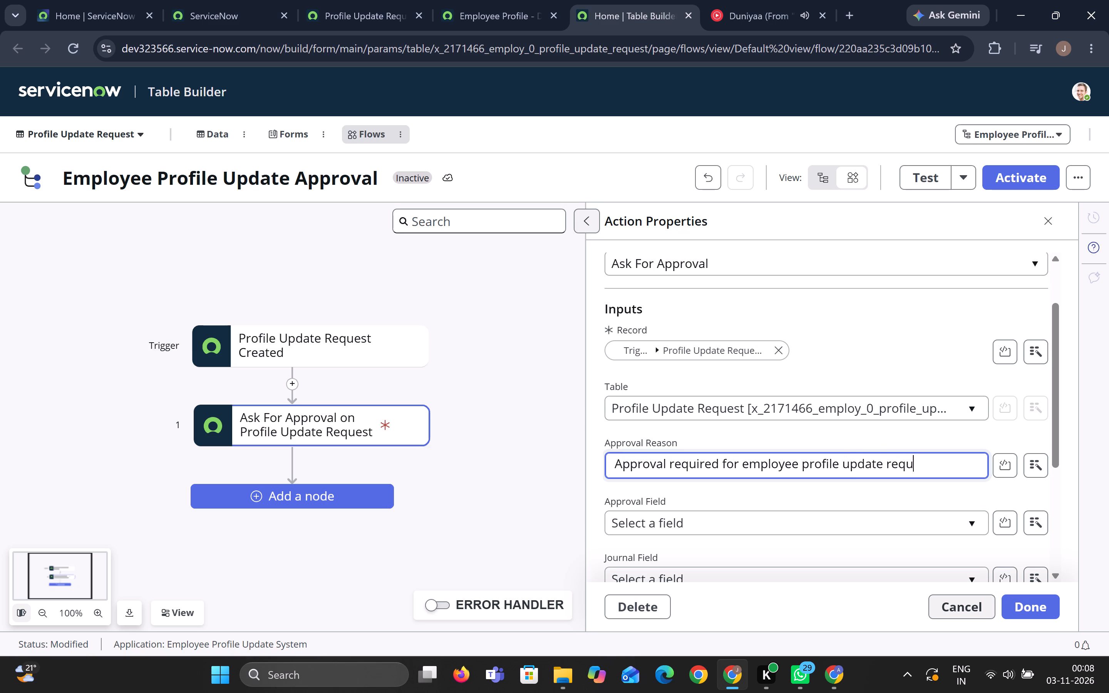
pyautogui.write('est')
# Set the Approval Field of the Ask For Approval action to Request Status.
pyautogui.scroll(-1, 833, 506)
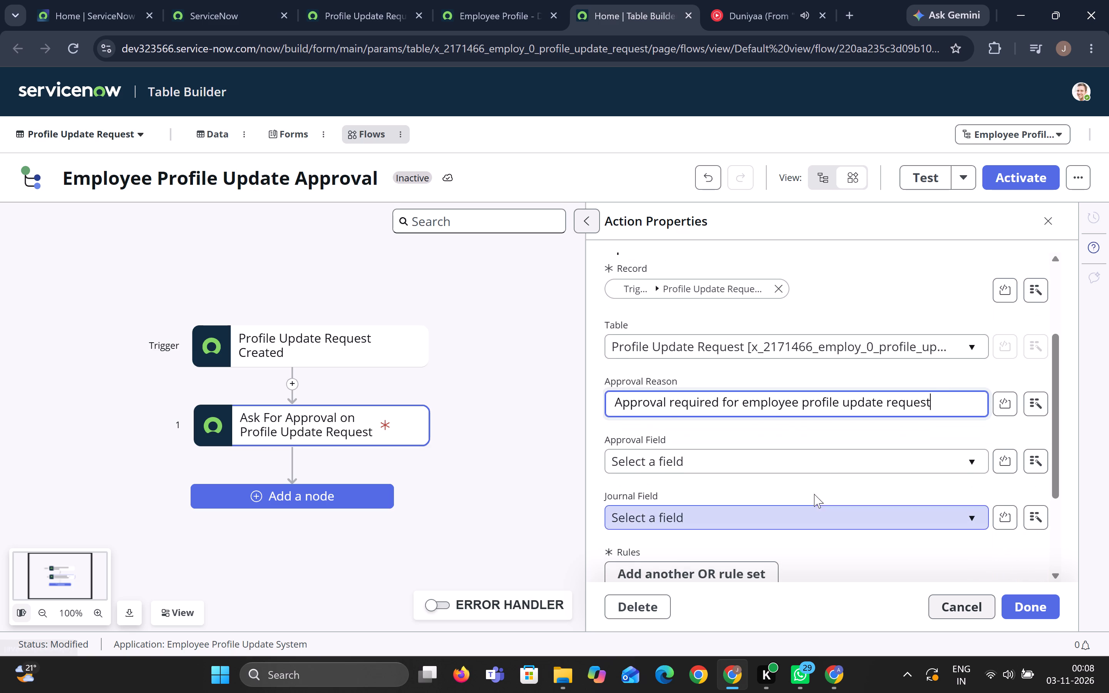
pyautogui.click(790, 467)
pyautogui.scroll(-1, 746, 393)
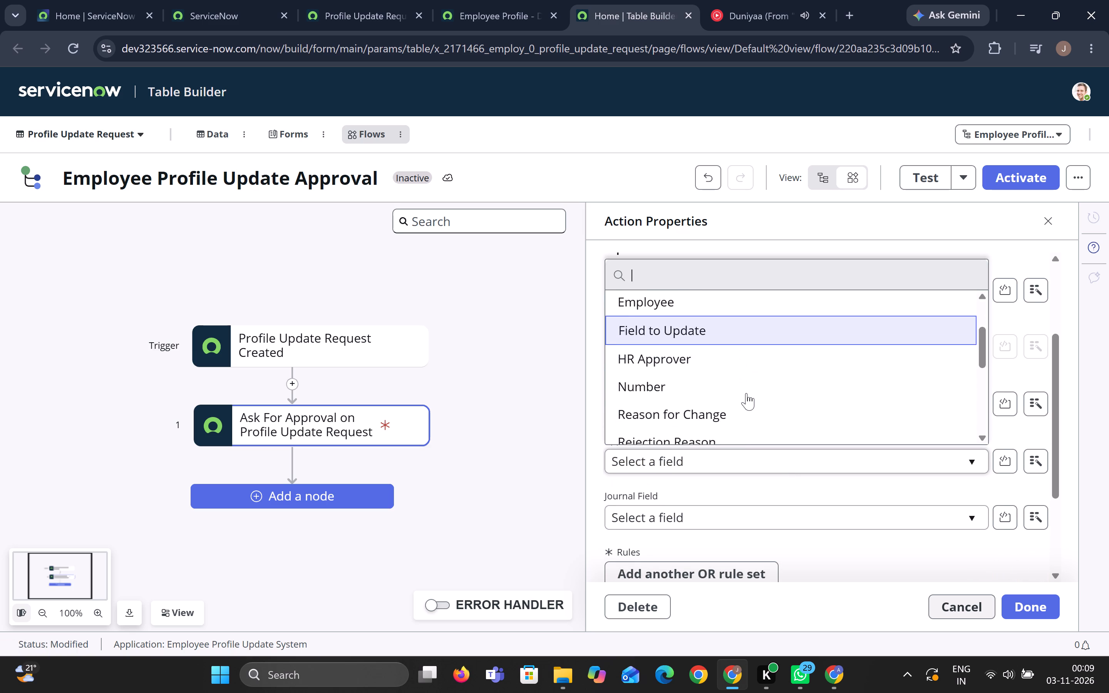
pyautogui.scroll(-1, 746, 393)
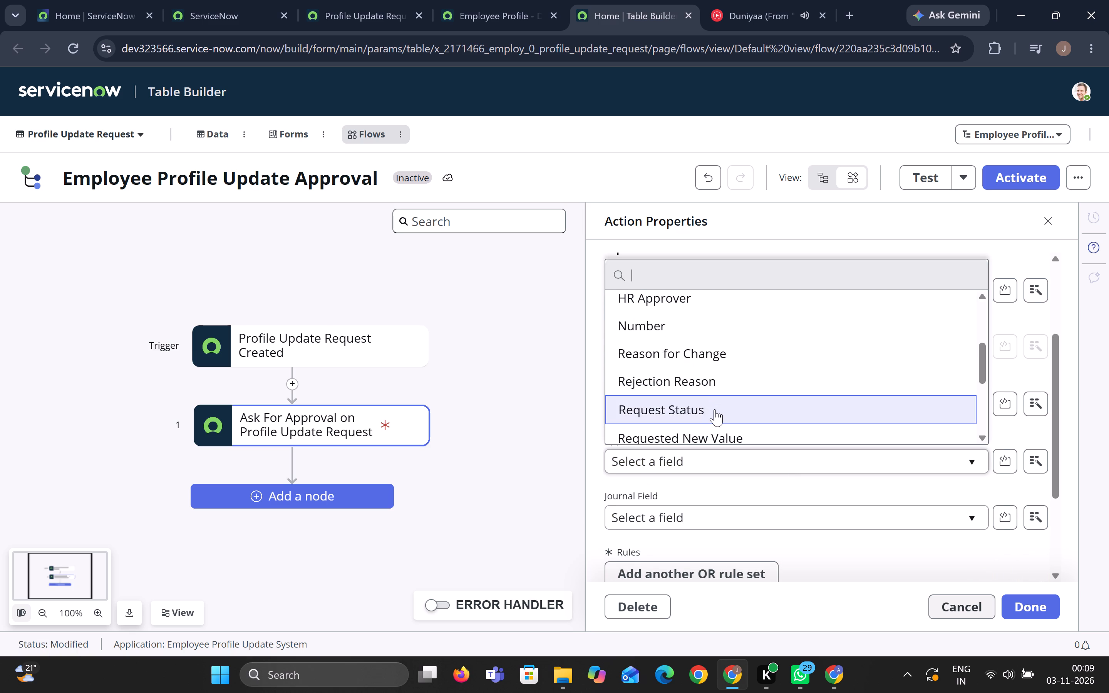
pyautogui.click(715, 409)
# Set the approval rule under Rules to approve when "% of users approve".
pyautogui.scroll(-1, 775, 444)
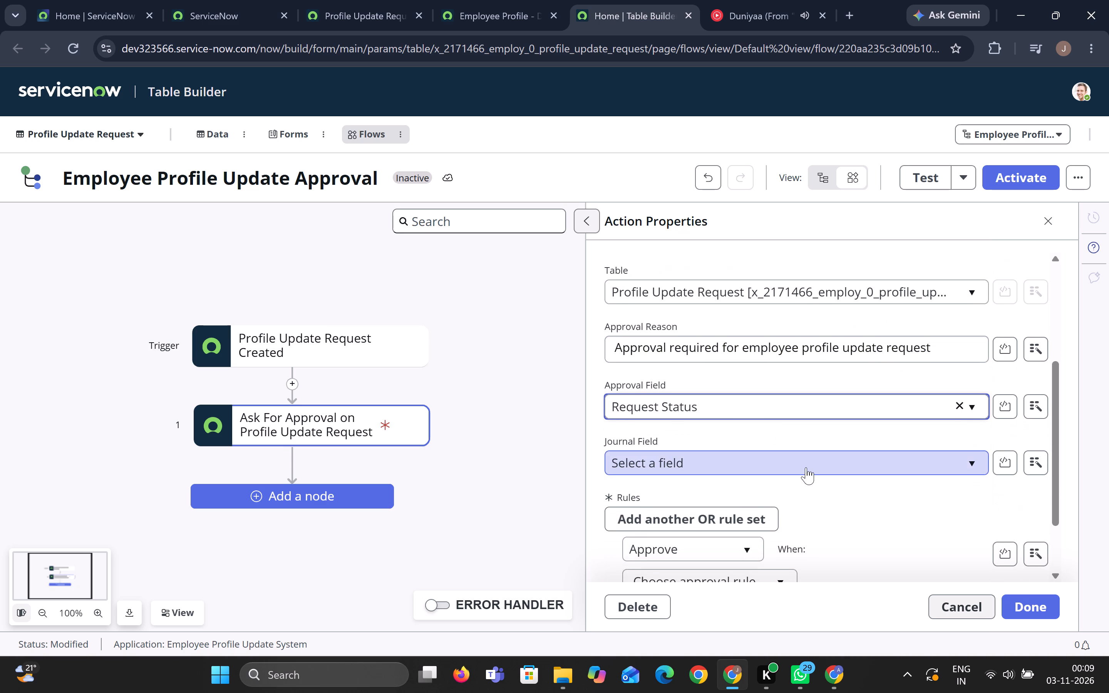
pyautogui.scroll(-1, 805, 467)
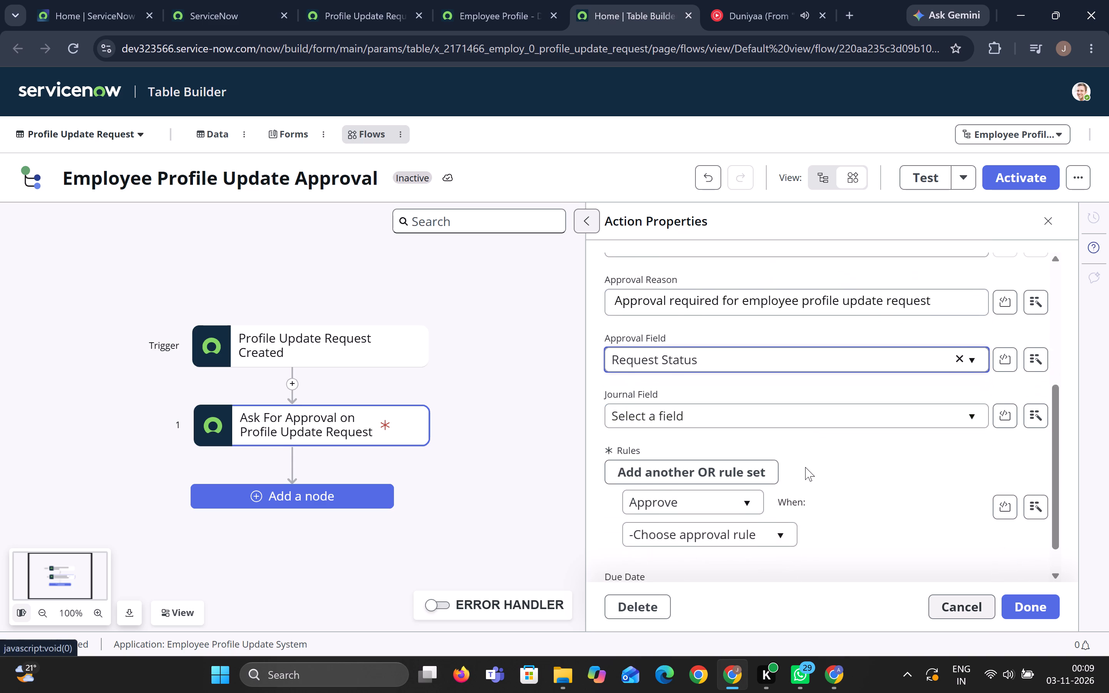
pyautogui.scroll(-1, 805, 467)
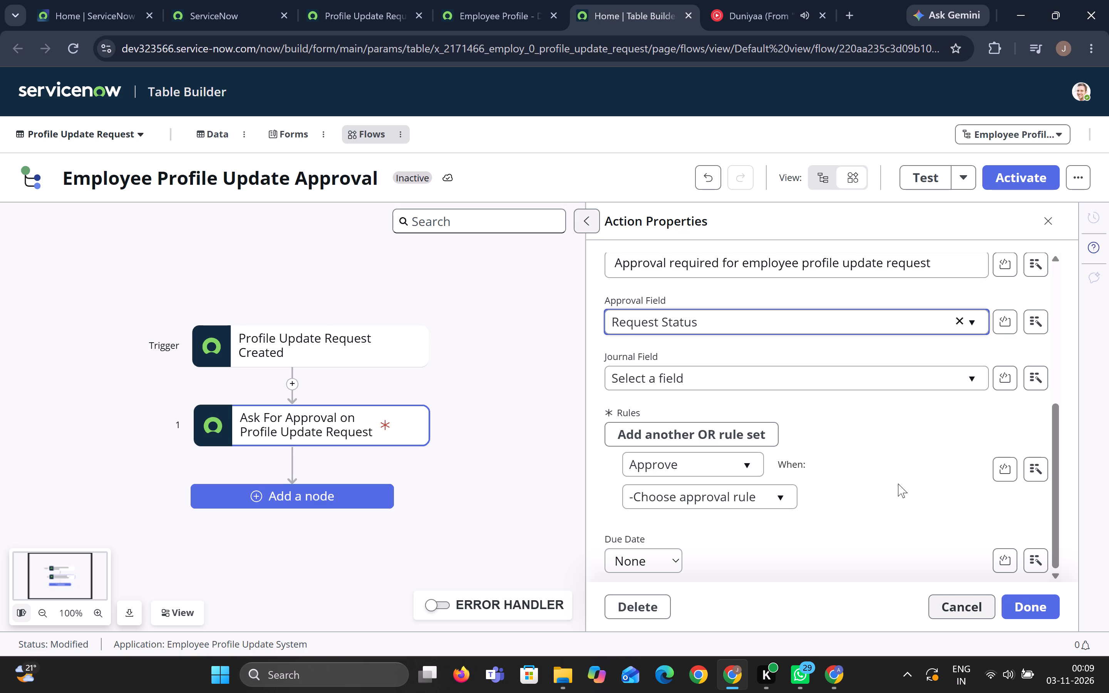
pyautogui.click(767, 493)
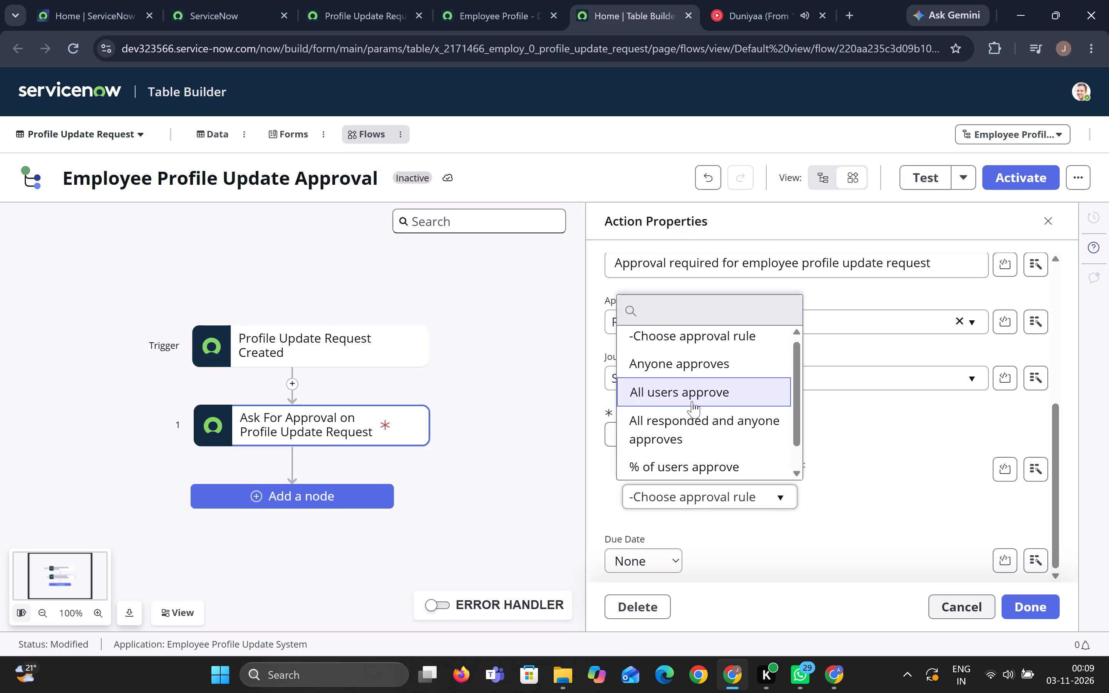
pyautogui.scroll(-1, 702, 413)
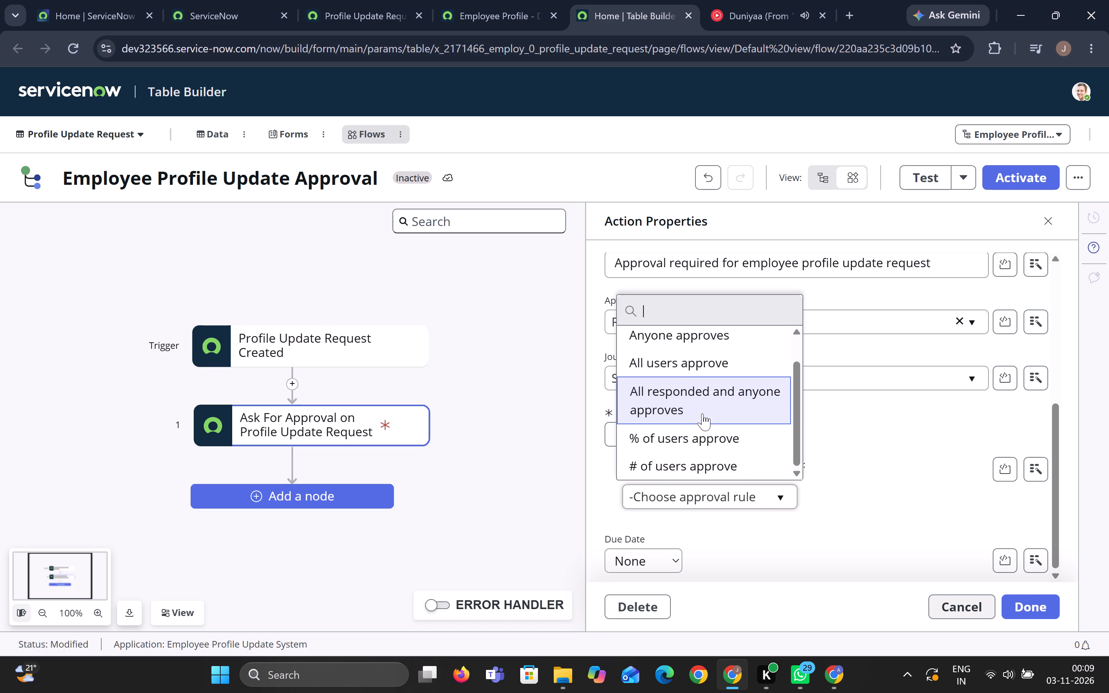
pyautogui.scroll(2, 714, 425)
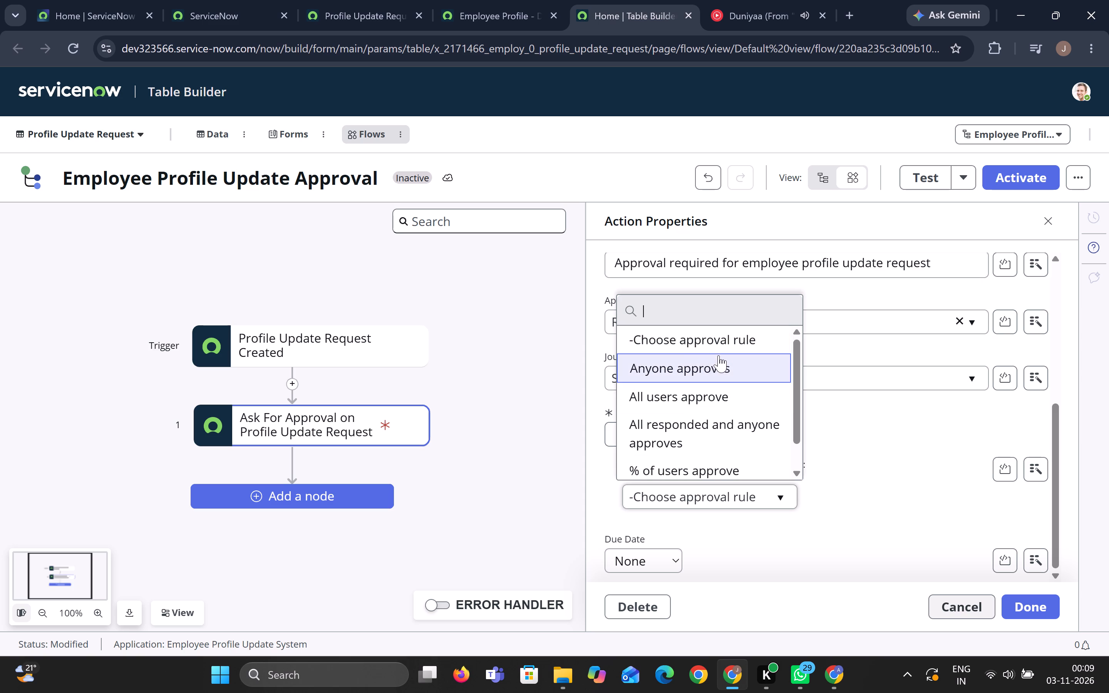
pyautogui.scroll(-1, 720, 361)
pyautogui.scroll(-1, 721, 403)
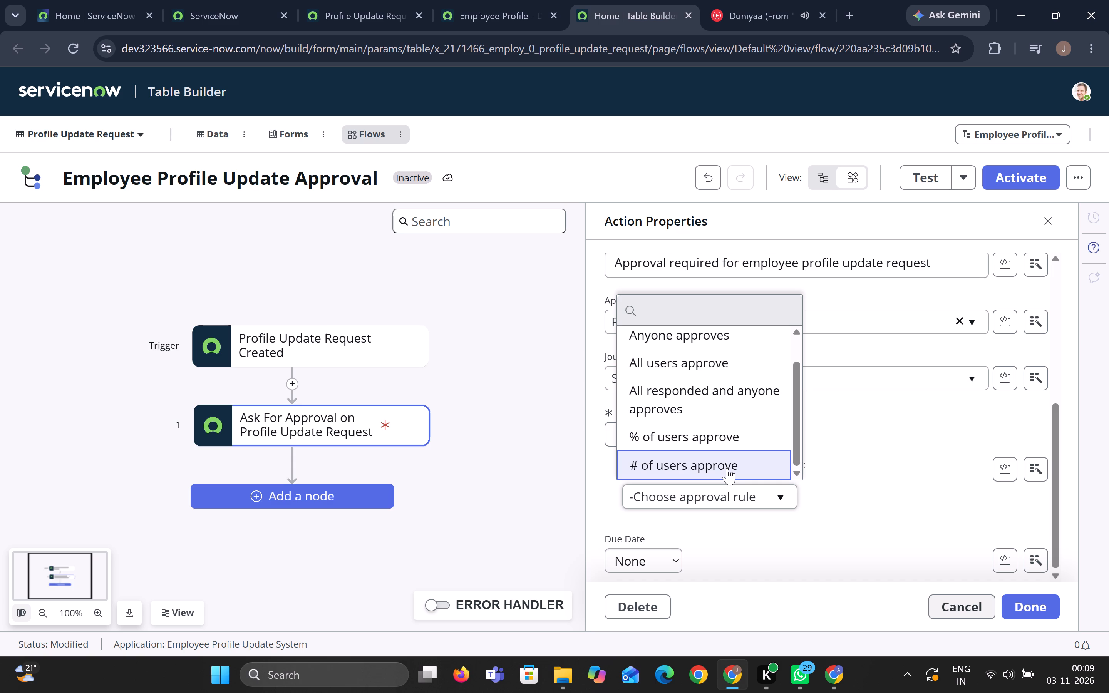
pyautogui.scroll(1, 696, 415)
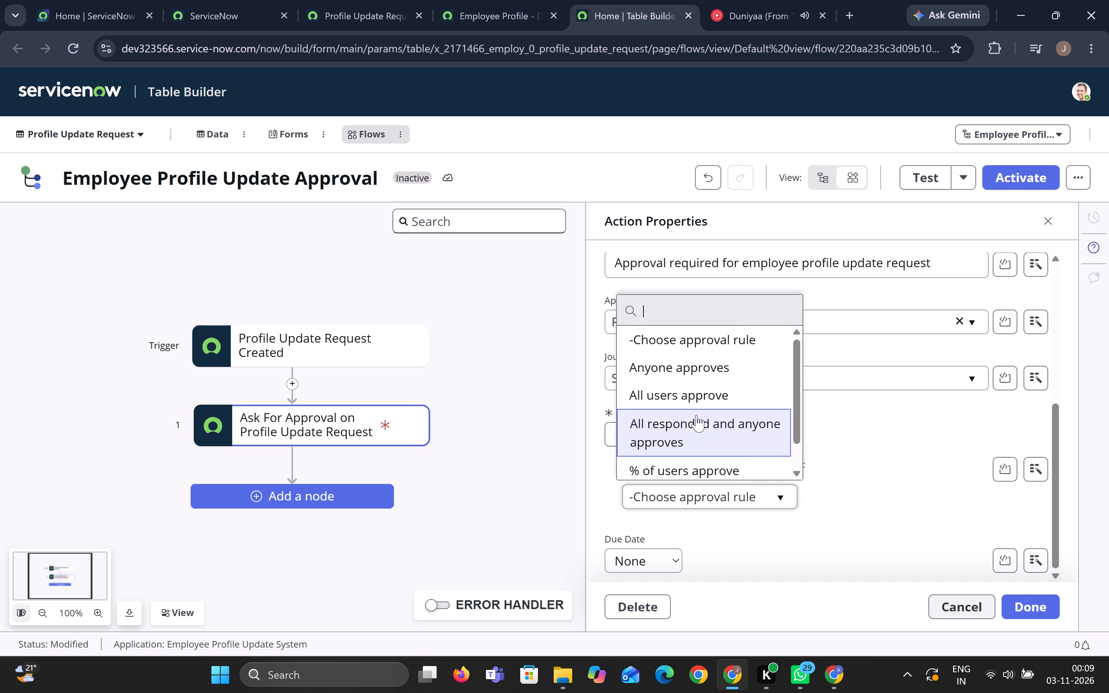
pyautogui.scroll(-1, 706, 394)
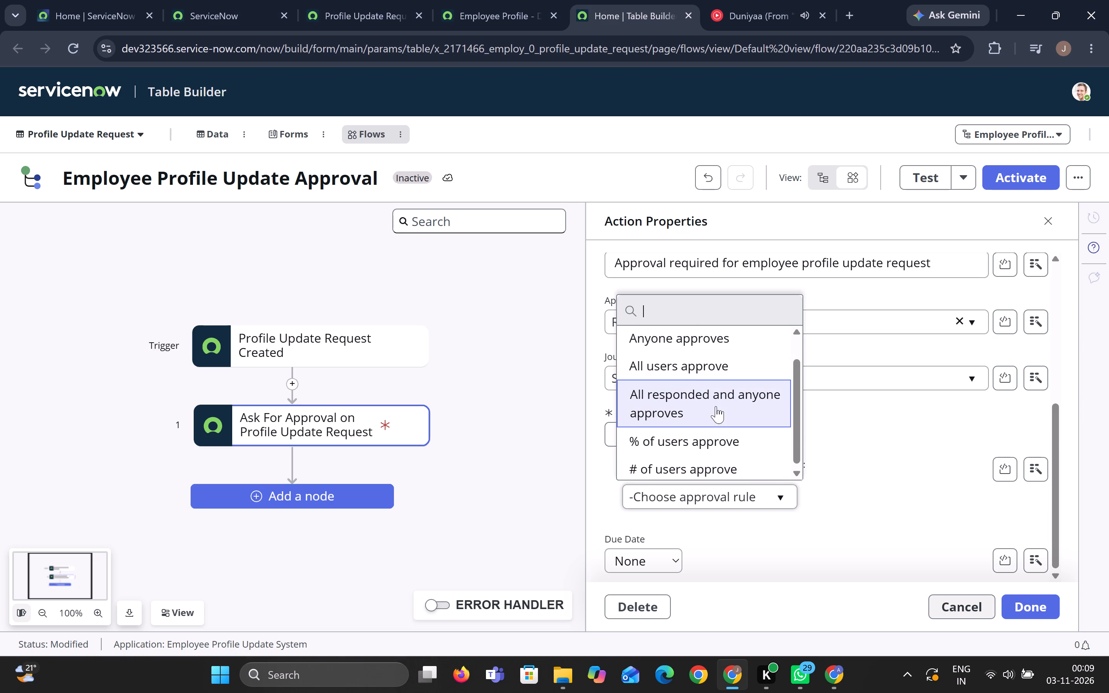
pyautogui.scroll(-1, 718, 409)
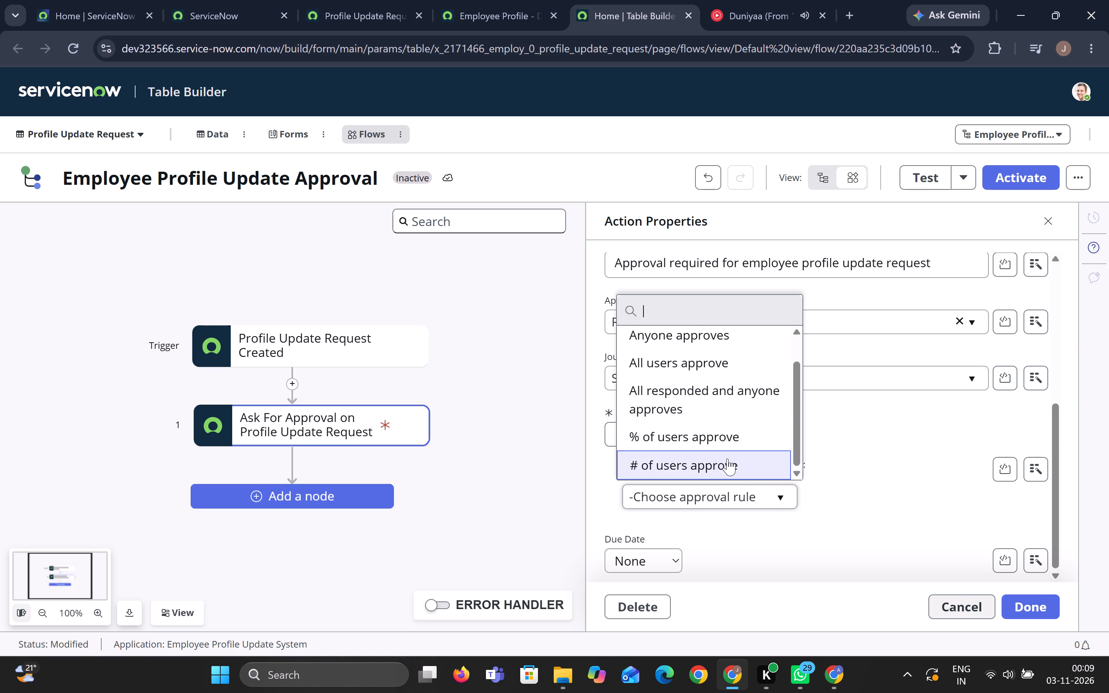
pyautogui.click(733, 440)
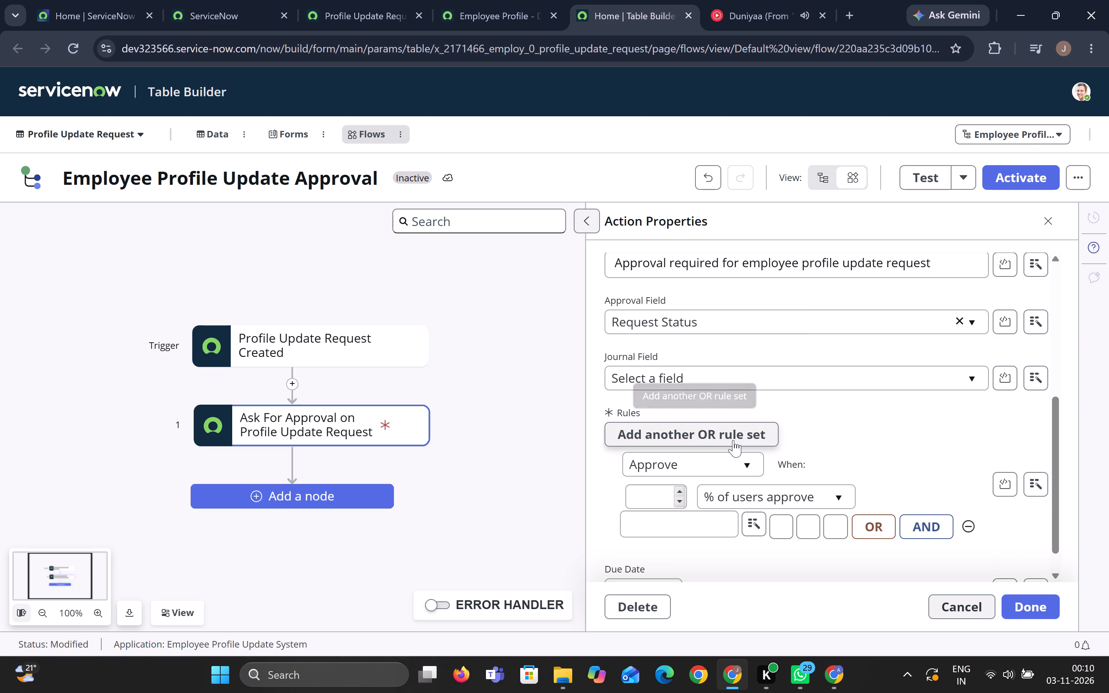
# Change the approval rule under Rules of the Ask For Approval action to approve when "Anyone approves".
pyautogui.click(743, 464)
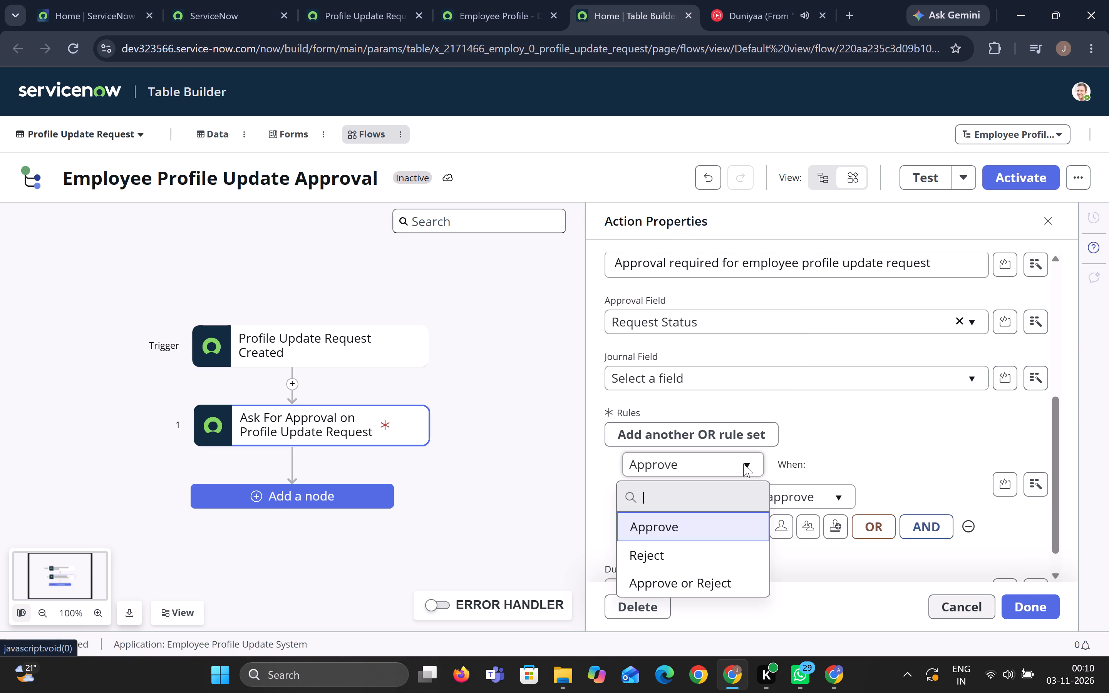
pyautogui.scroll(1, 690, 532)
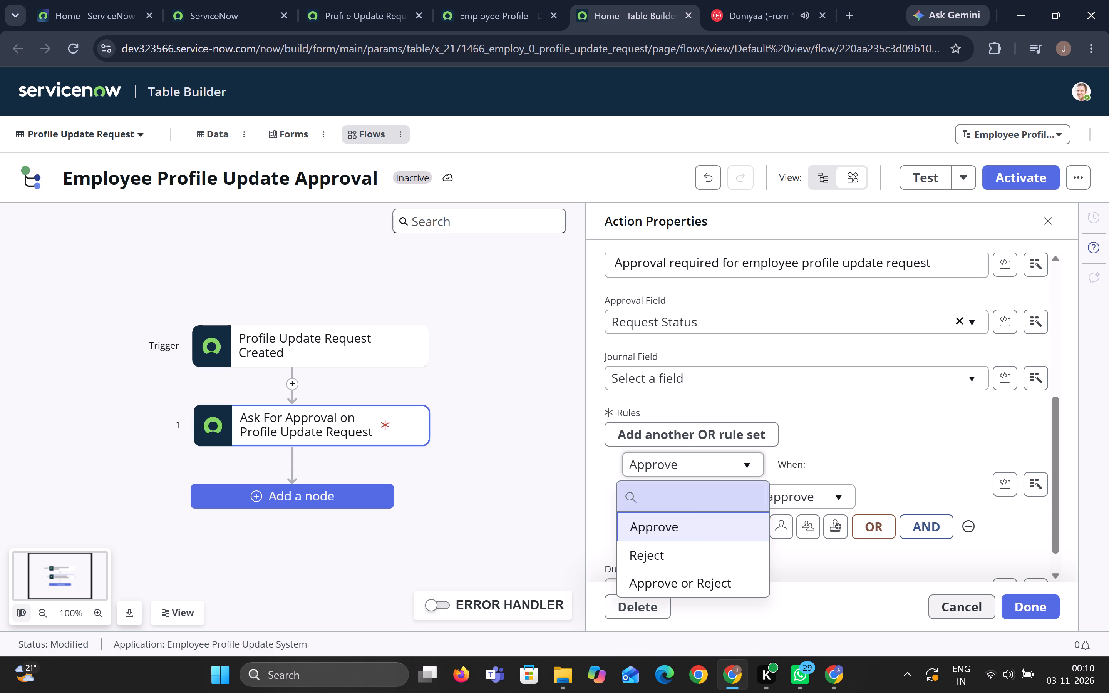
pyautogui.scroll(-1, 704, 552)
pyautogui.click(836, 450)
pyautogui.click(719, 492)
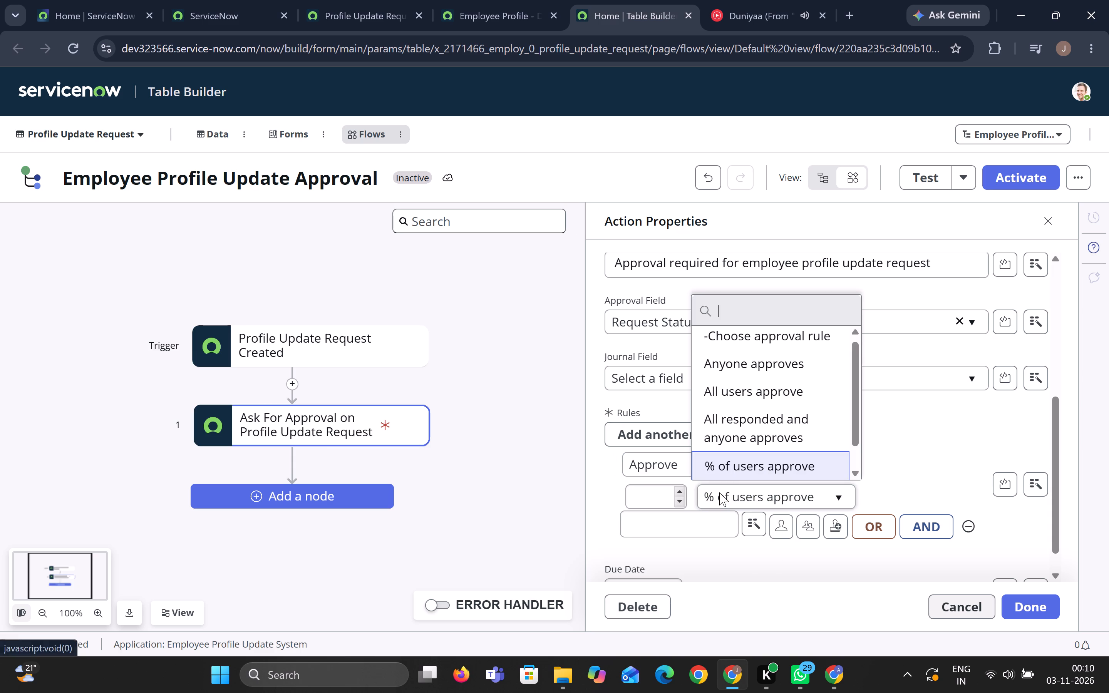
pyautogui.scroll(1, 748, 409)
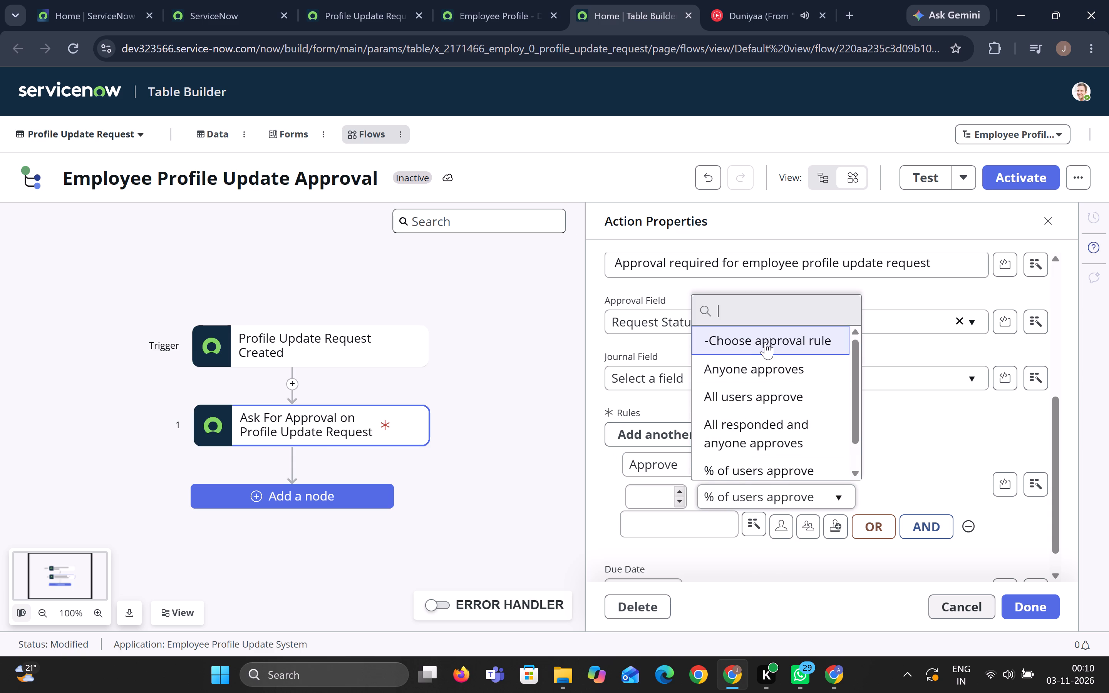
pyautogui.click(765, 342)
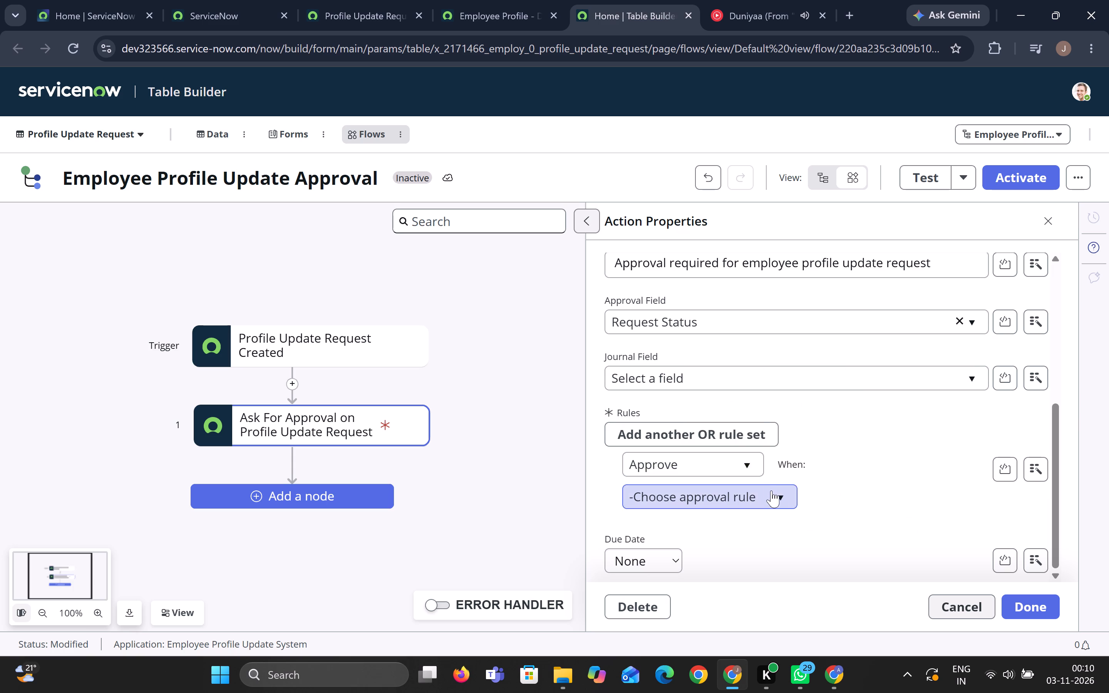
pyautogui.scroll(-1, 859, 491)
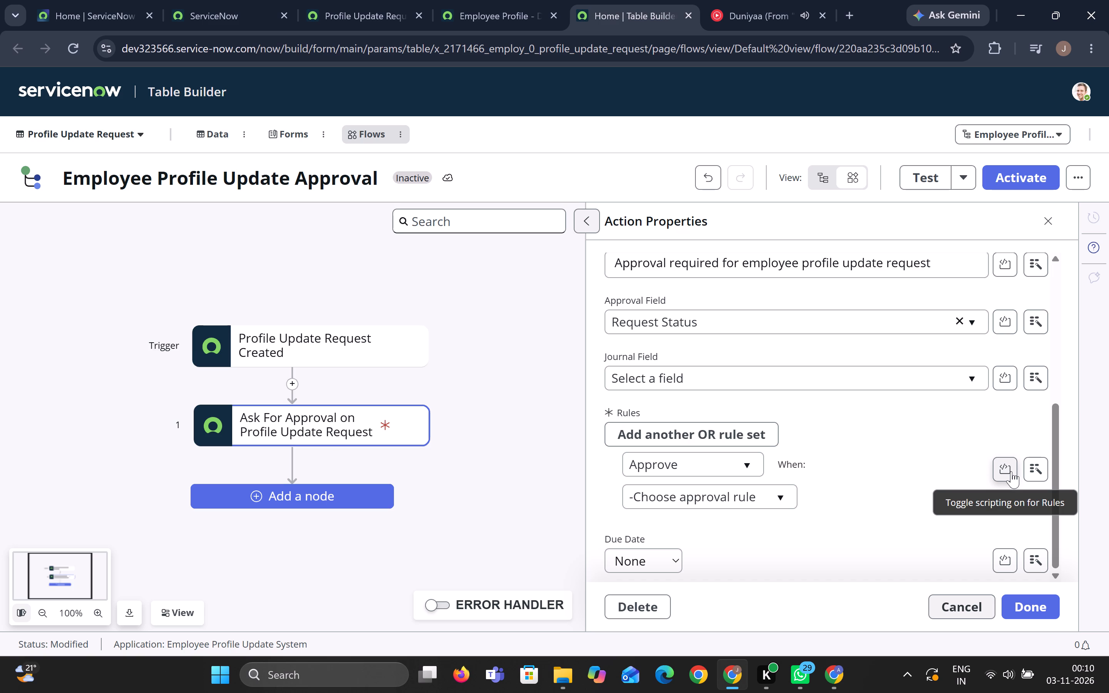
pyautogui.click(778, 491)
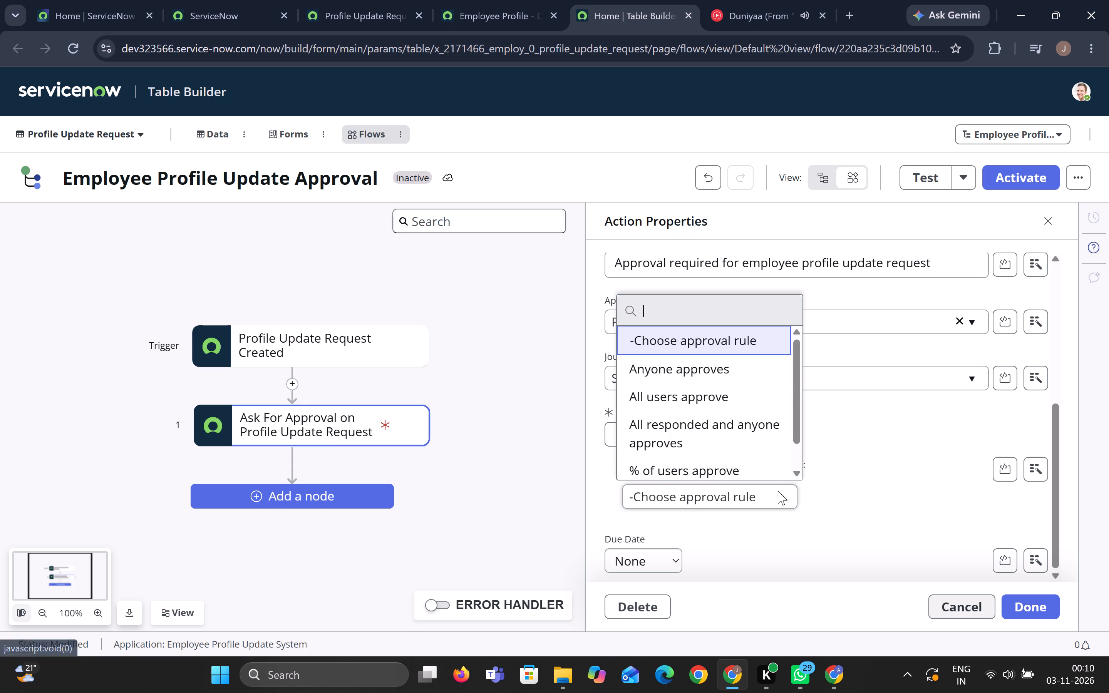
pyautogui.scroll(-1, 744, 450)
pyautogui.scroll(1, 744, 450)
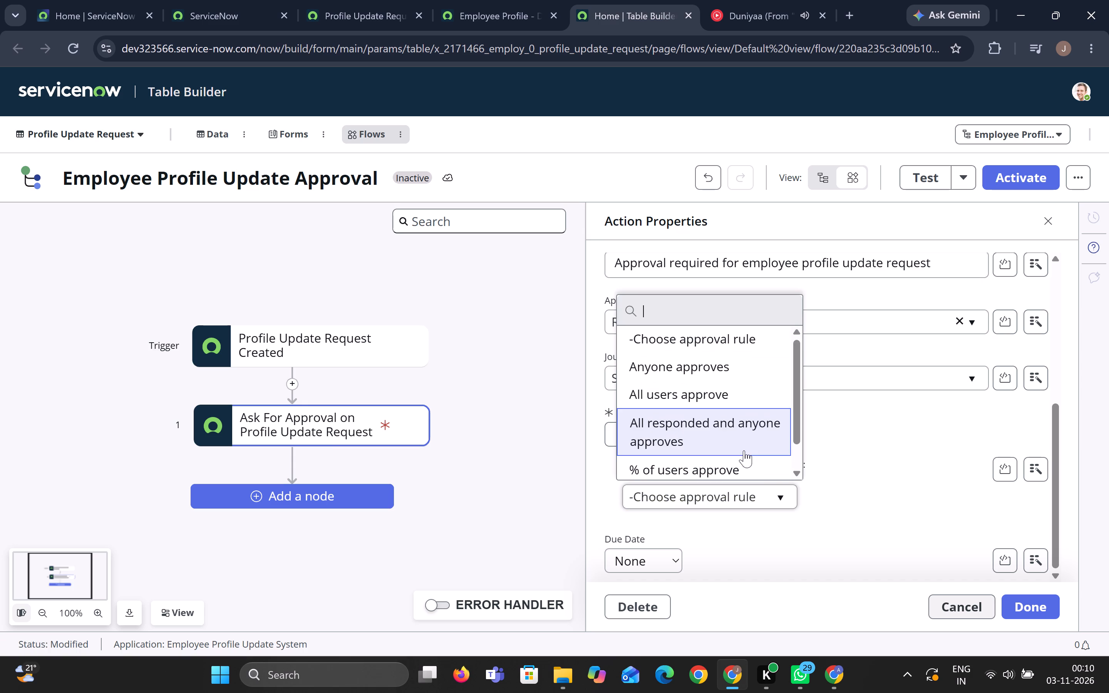
pyautogui.scroll(1, 744, 450)
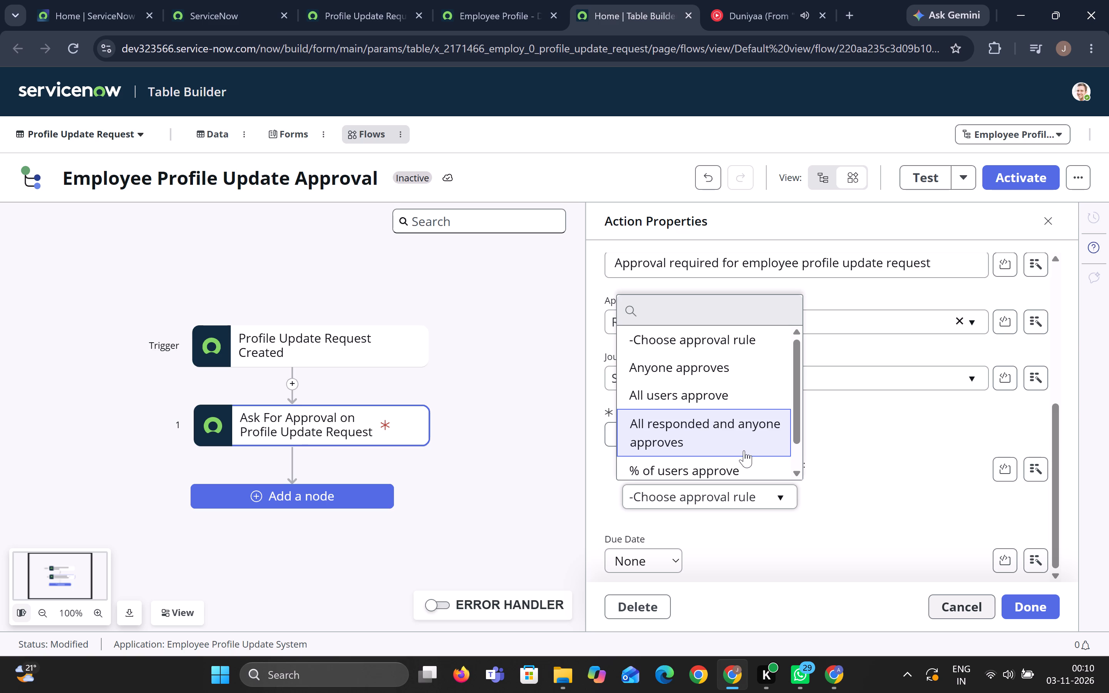
pyautogui.scroll(-1, 839, 508)
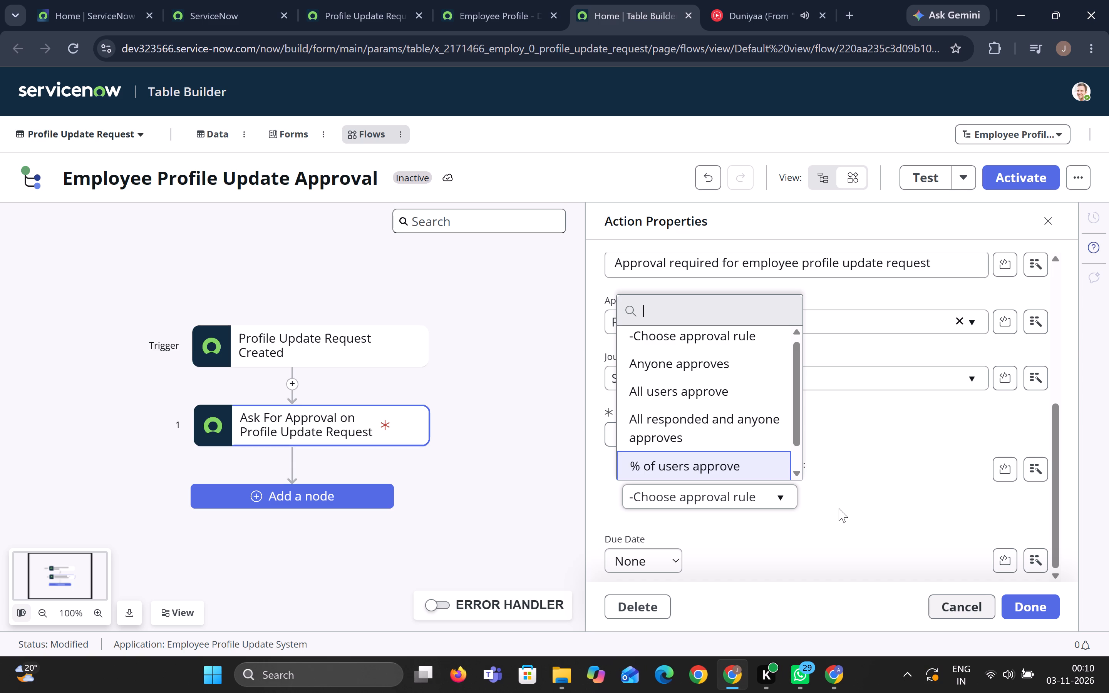
pyautogui.click(722, 367)
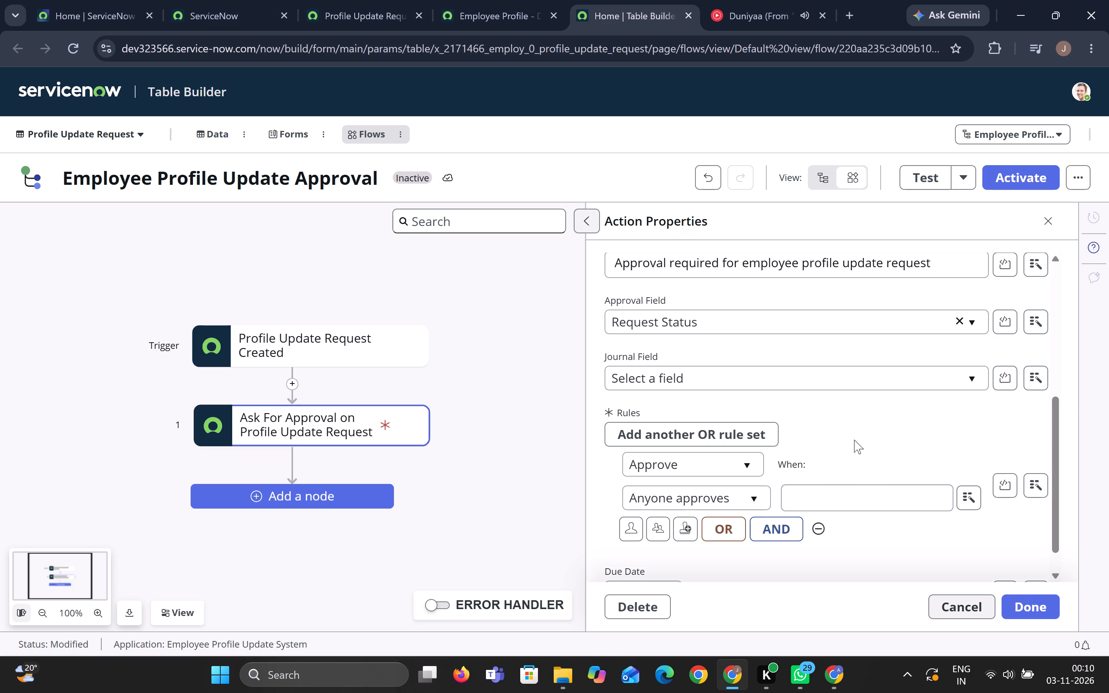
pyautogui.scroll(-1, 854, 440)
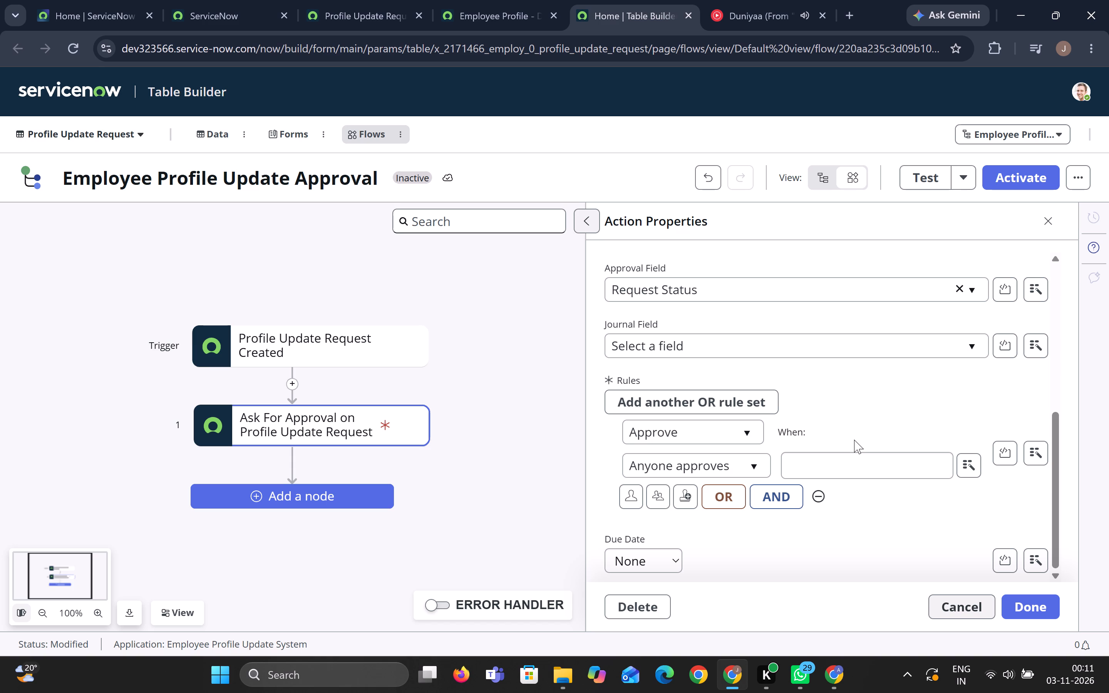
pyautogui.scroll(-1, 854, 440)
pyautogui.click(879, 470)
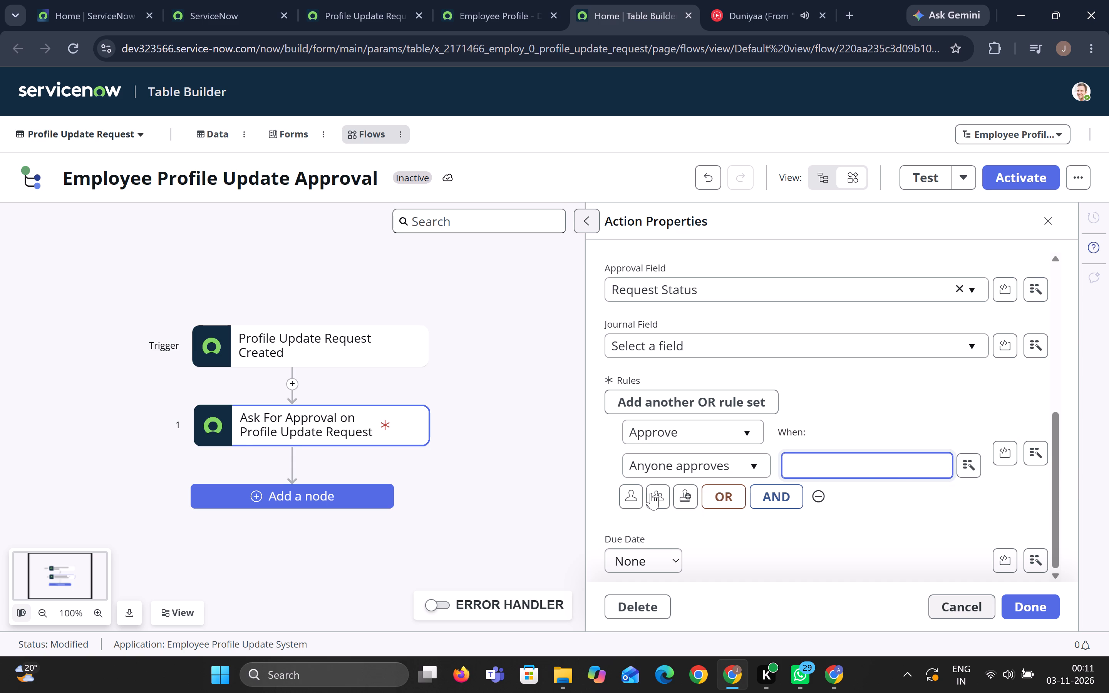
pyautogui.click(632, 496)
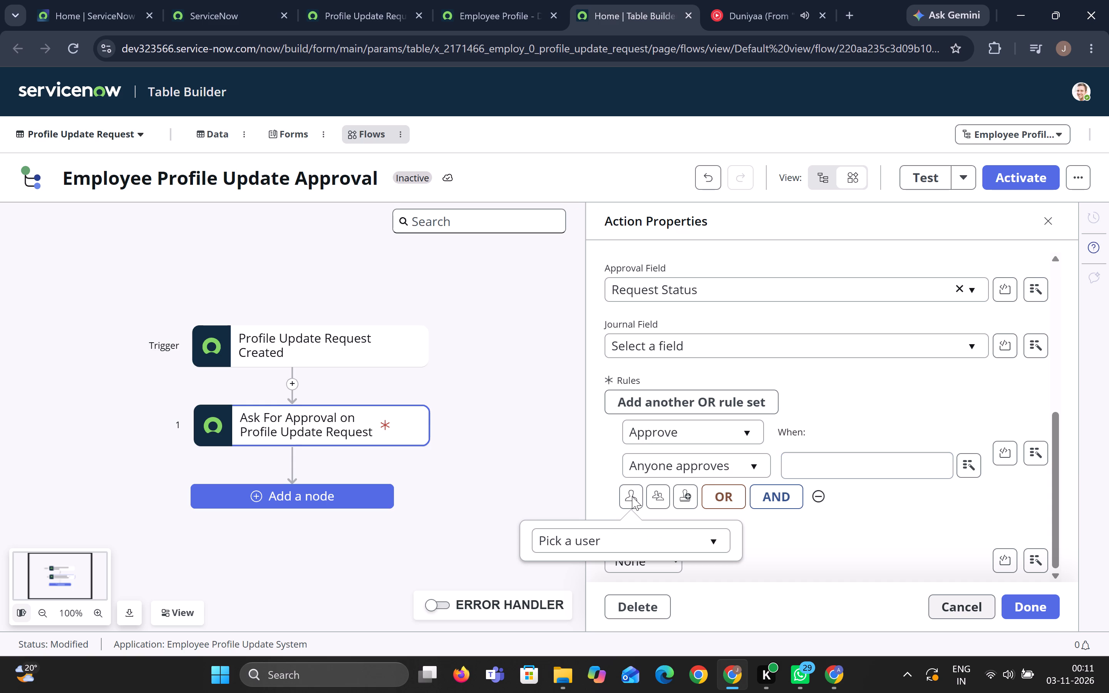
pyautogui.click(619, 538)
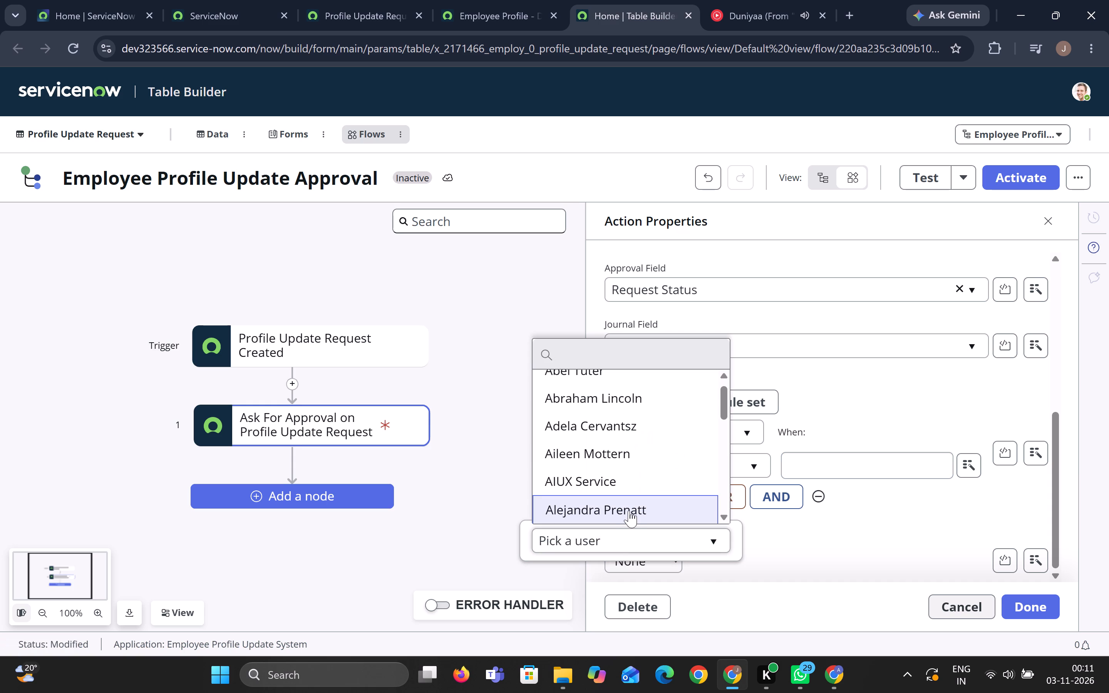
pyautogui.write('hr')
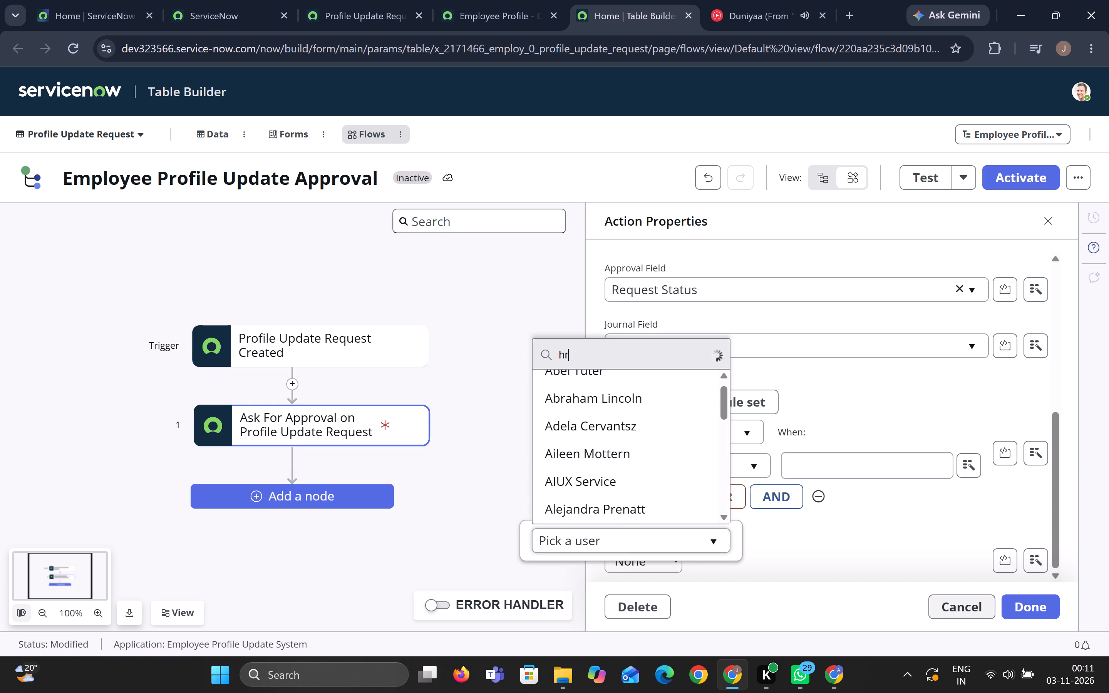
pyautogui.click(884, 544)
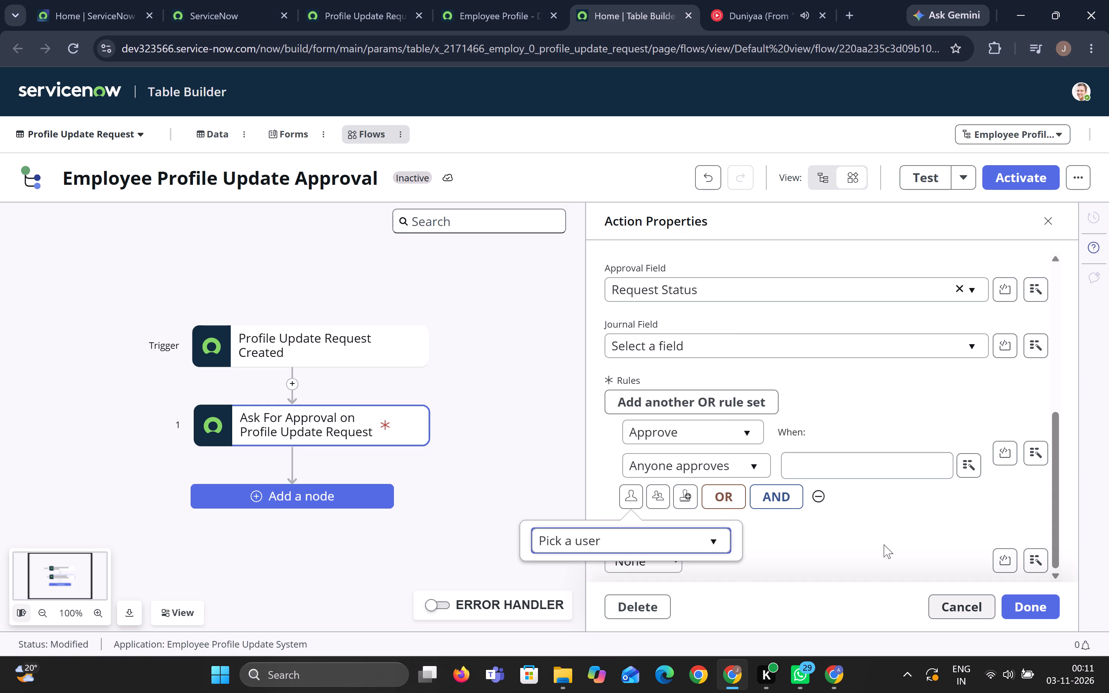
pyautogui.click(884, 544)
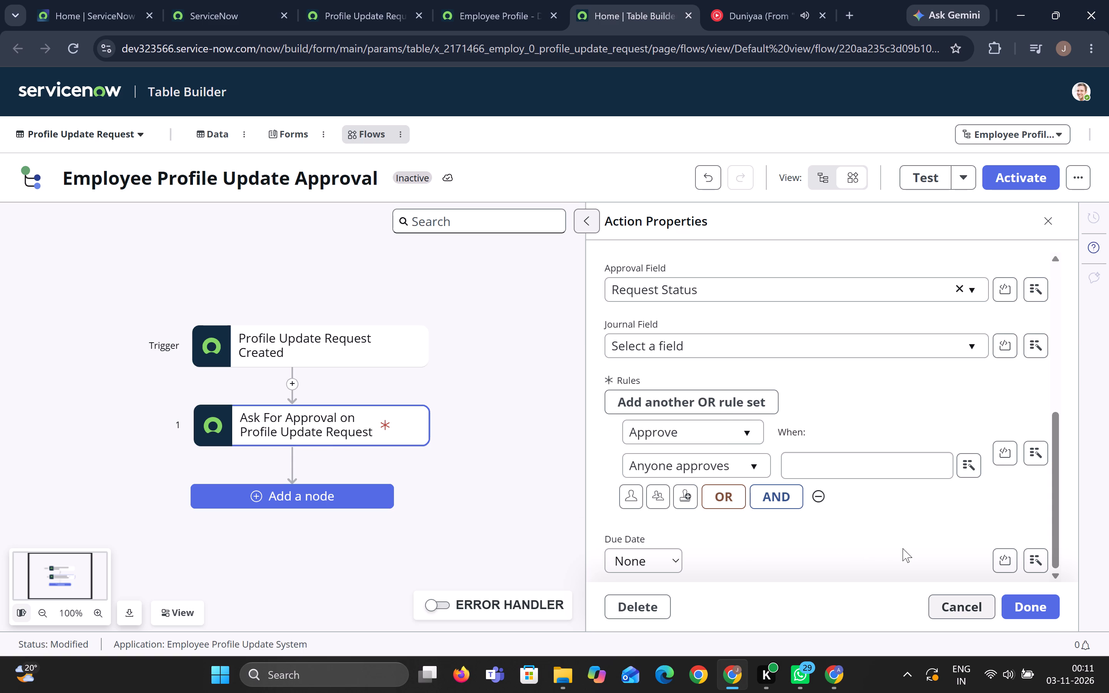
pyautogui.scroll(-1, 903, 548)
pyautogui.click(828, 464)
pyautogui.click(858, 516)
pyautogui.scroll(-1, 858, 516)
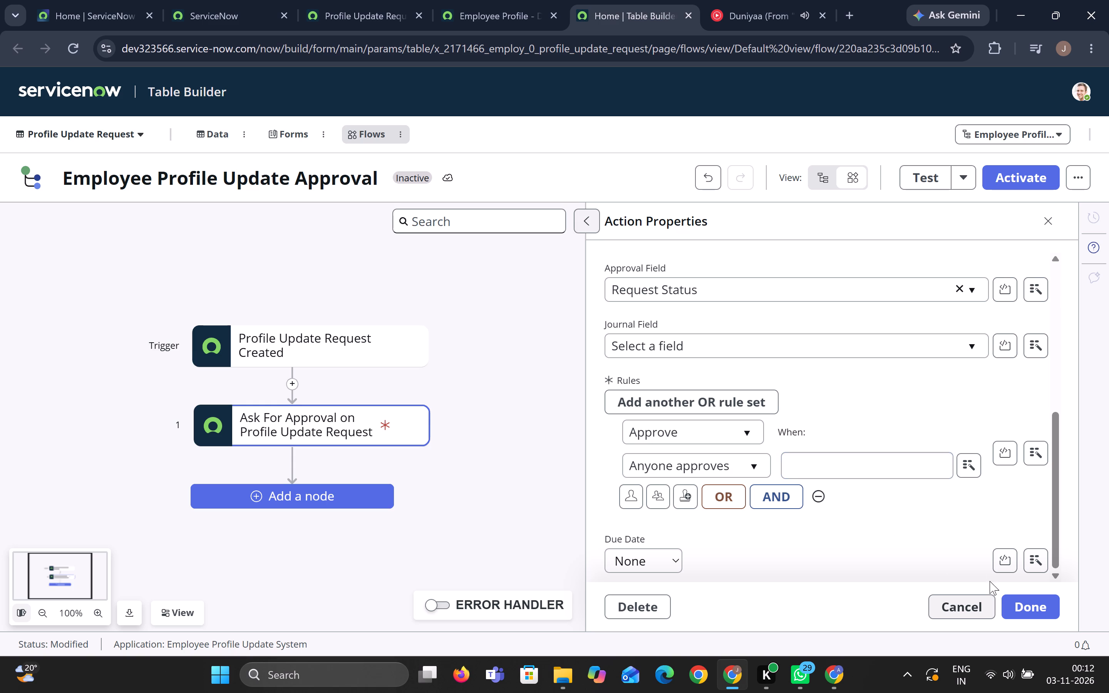
# Finish editing the Ask For Approval action and apply its properties to the flow.
pyautogui.click(1016, 604)
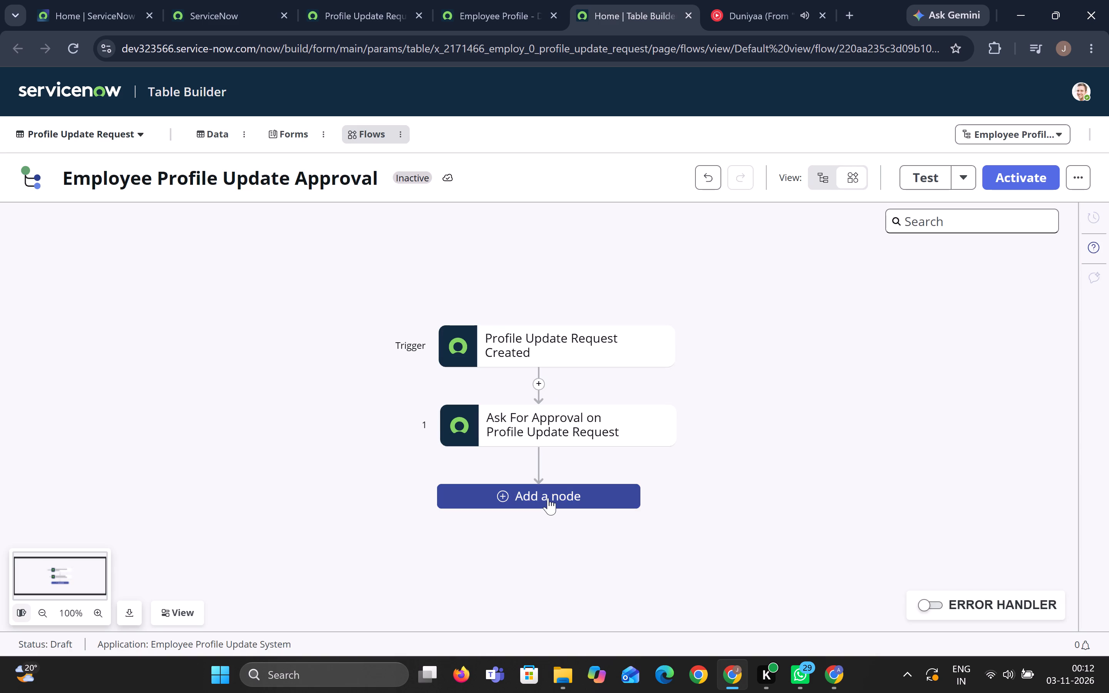
# Add an If flow logic node after the Ask For Approval action.
pyautogui.click(549, 498)
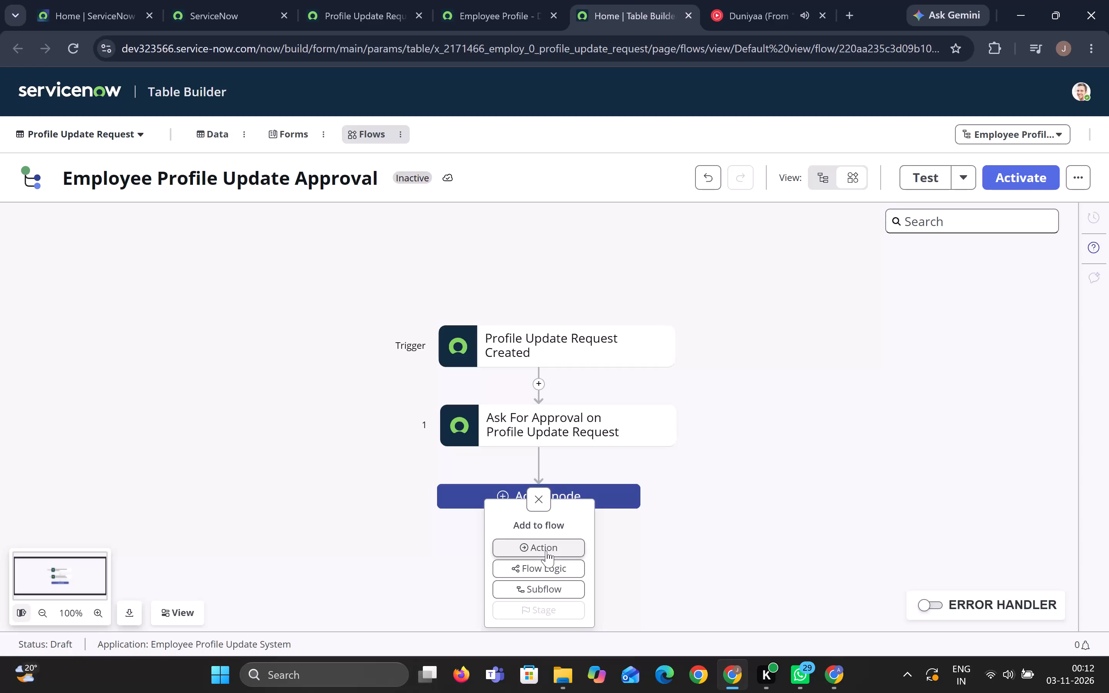
pyautogui.click(558, 567)
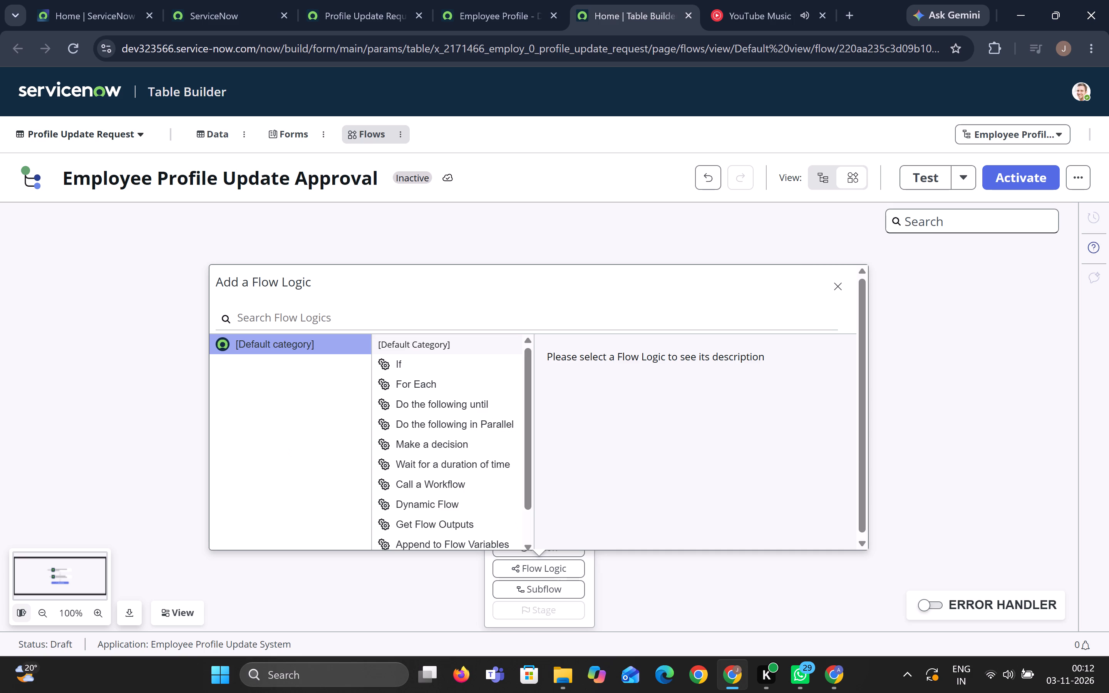
pyautogui.click(437, 369)
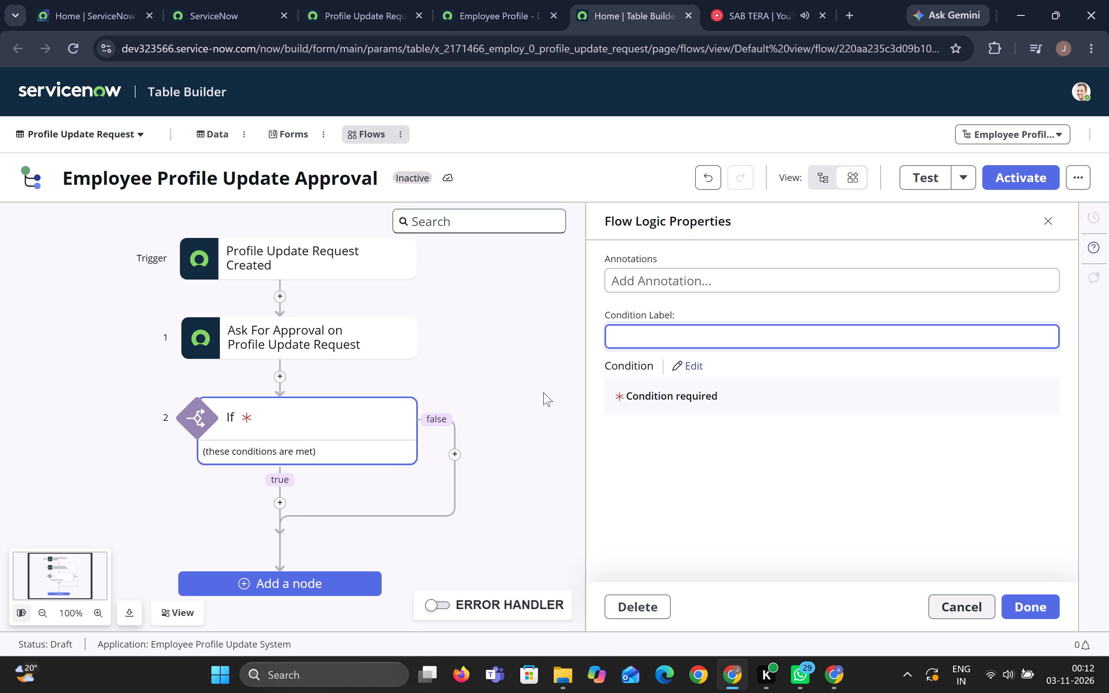
pyautogui.scroll(-1, 543, 392)
pyautogui.scroll(-1, 541, 482)
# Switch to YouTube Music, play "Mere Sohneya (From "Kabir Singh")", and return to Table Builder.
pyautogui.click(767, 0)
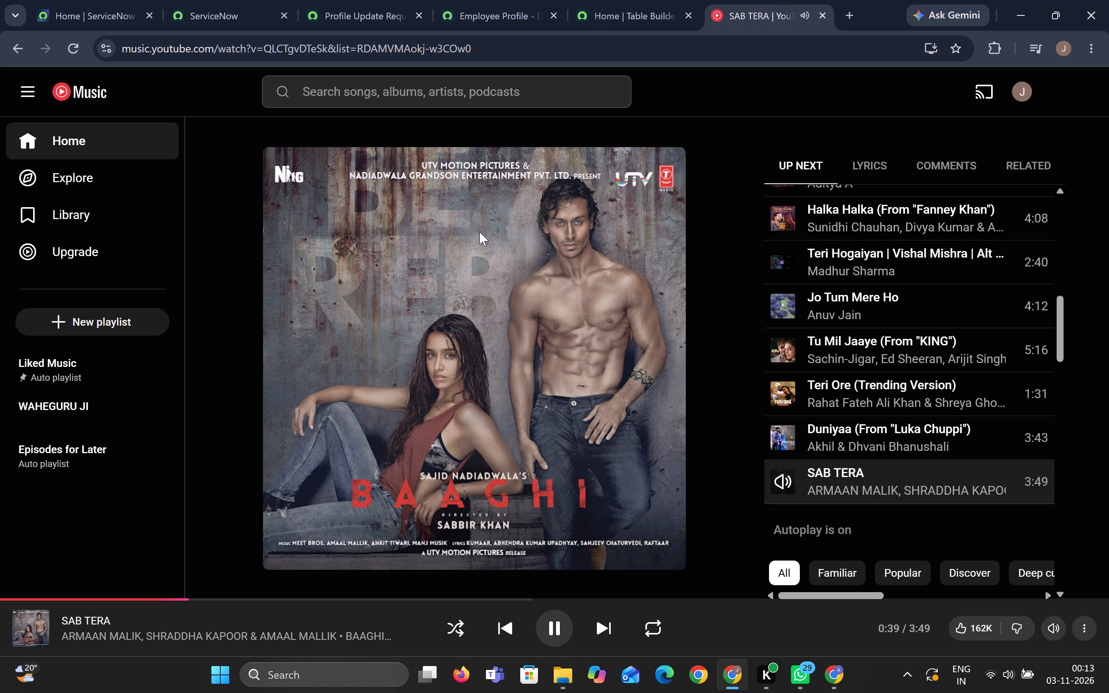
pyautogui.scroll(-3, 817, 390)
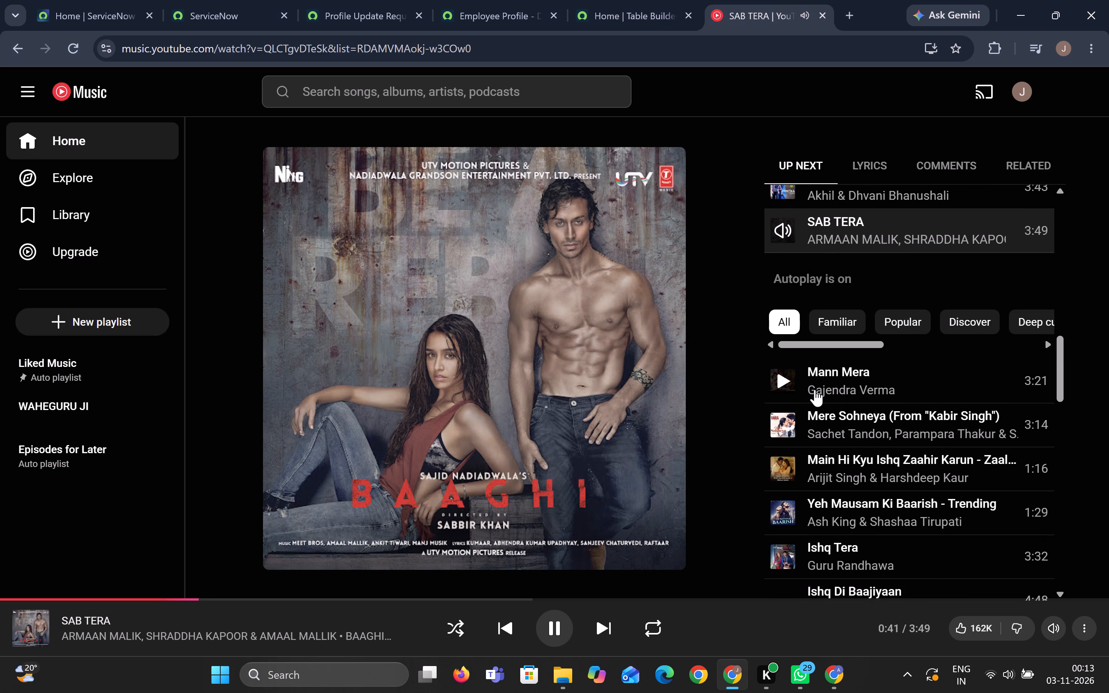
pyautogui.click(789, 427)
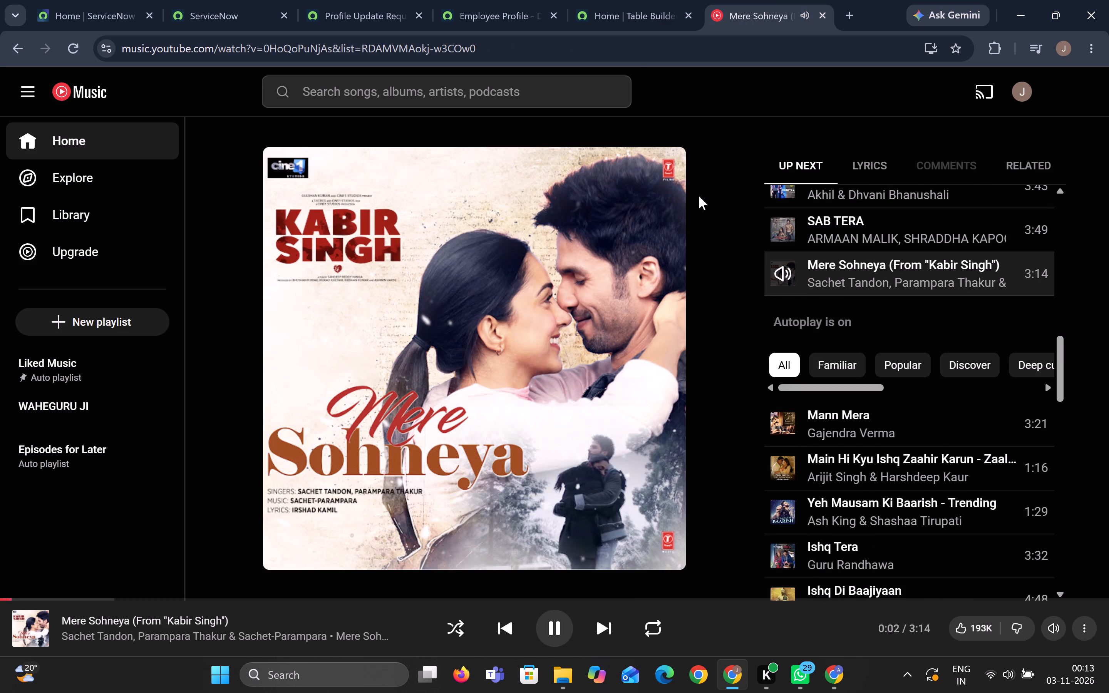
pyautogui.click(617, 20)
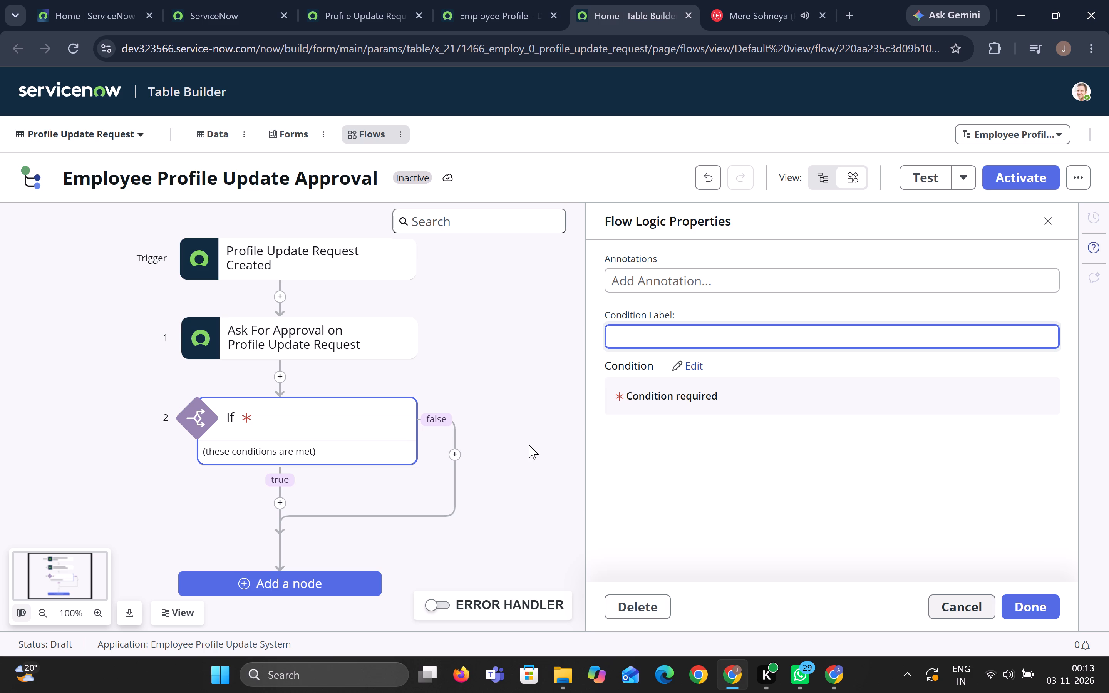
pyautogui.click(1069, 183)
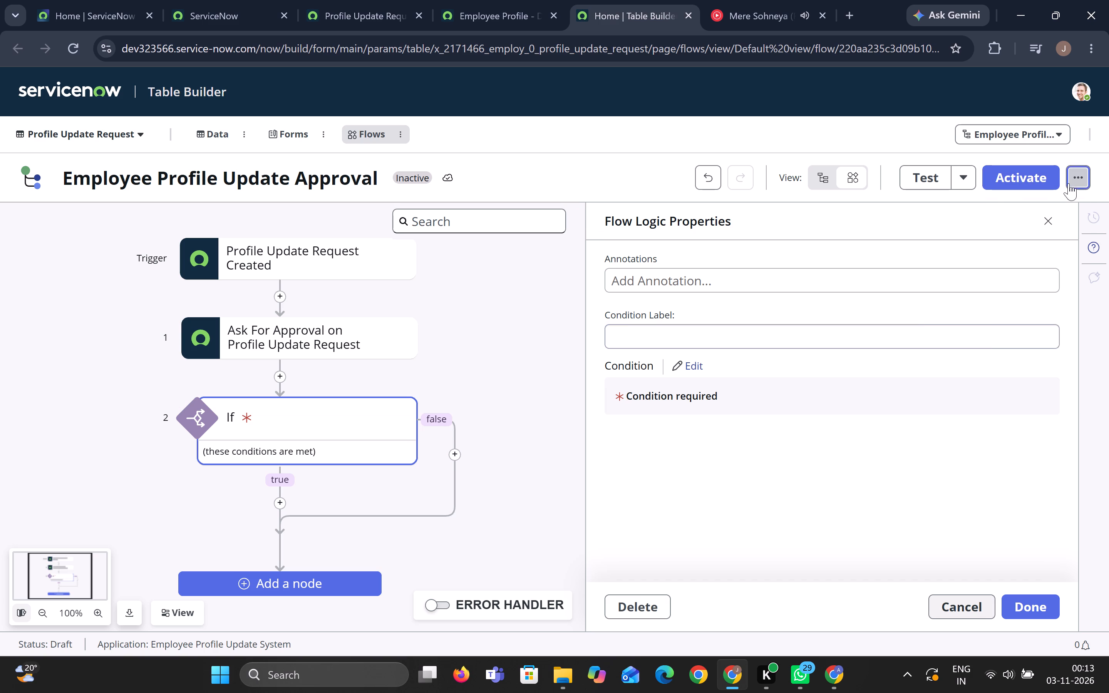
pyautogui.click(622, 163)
# Set the If node's condition to the Ask For Approval action's Approval State is Approved, and apply it.
pyautogui.click(692, 362)
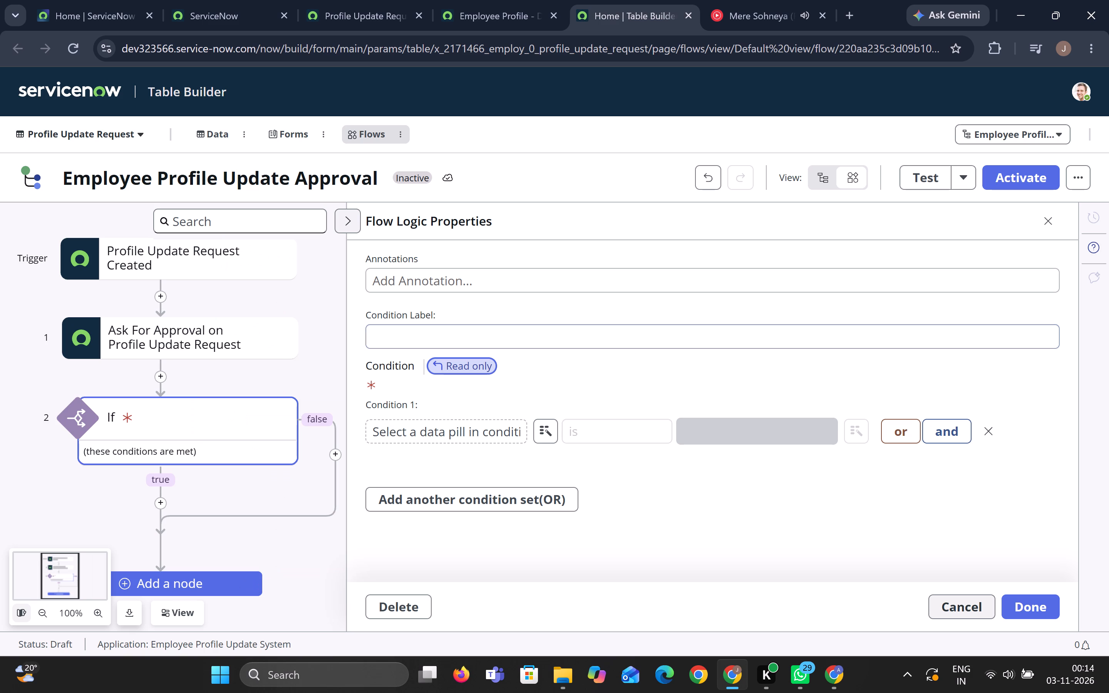
pyautogui.click(482, 432)
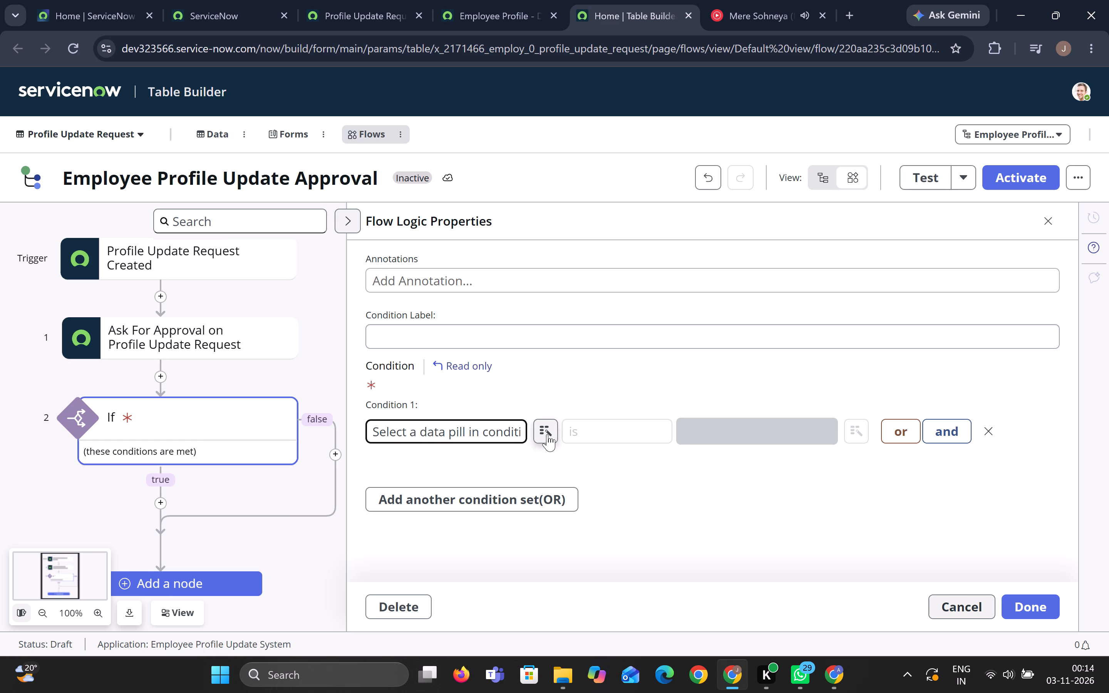
pyautogui.click(547, 434)
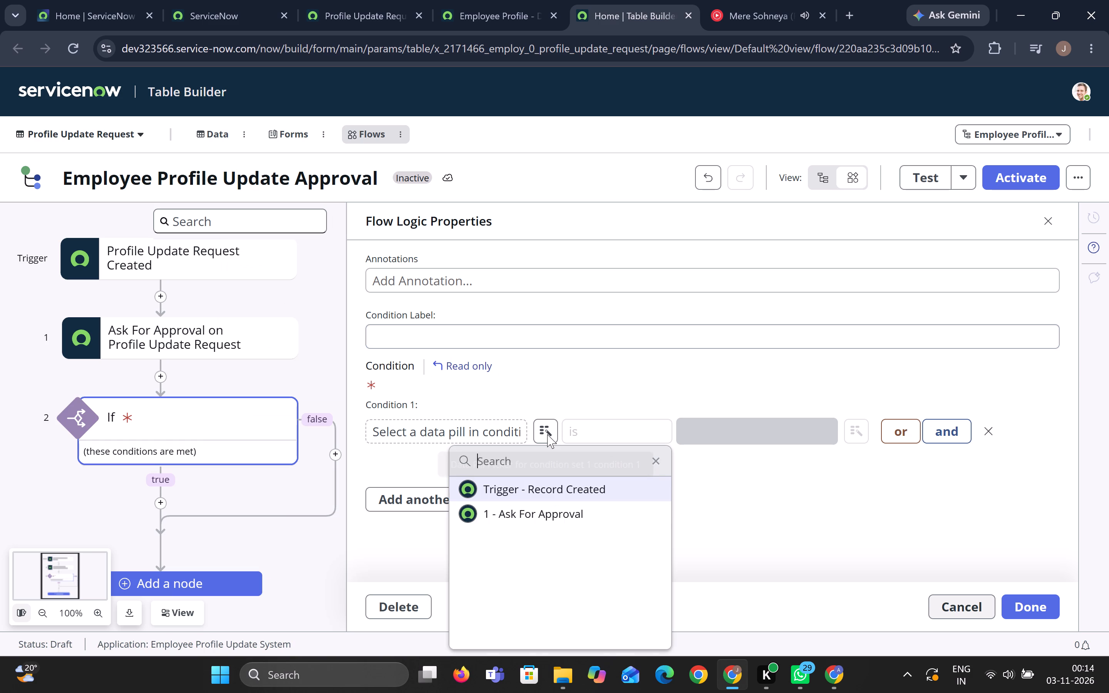
pyautogui.click(552, 519)
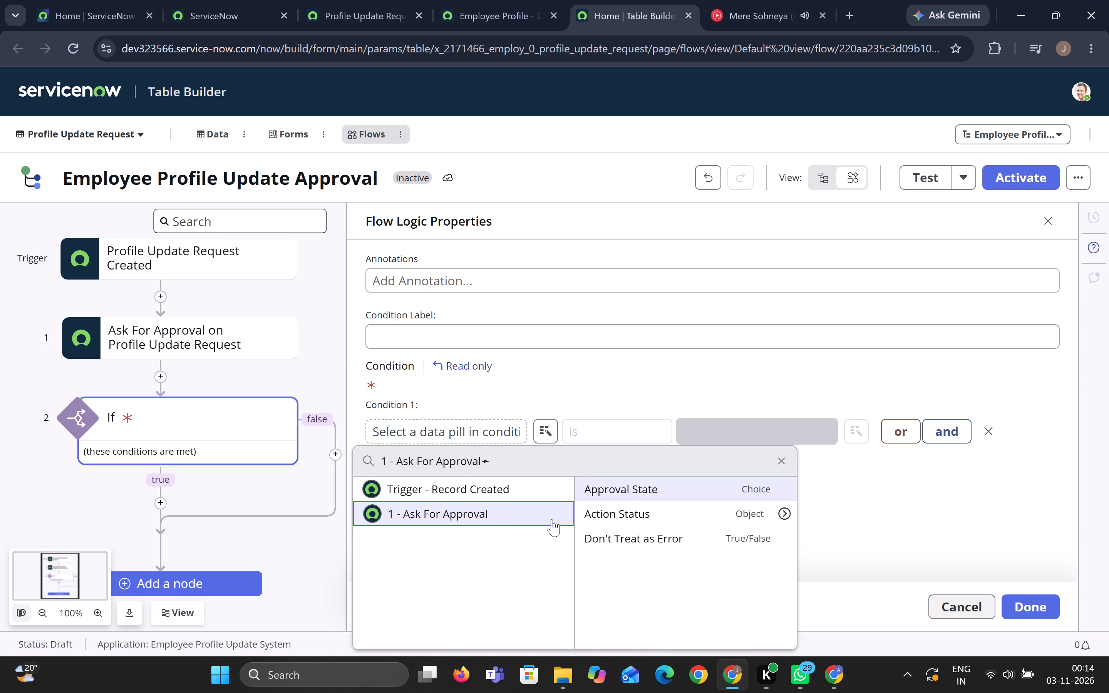
pyautogui.click(638, 485)
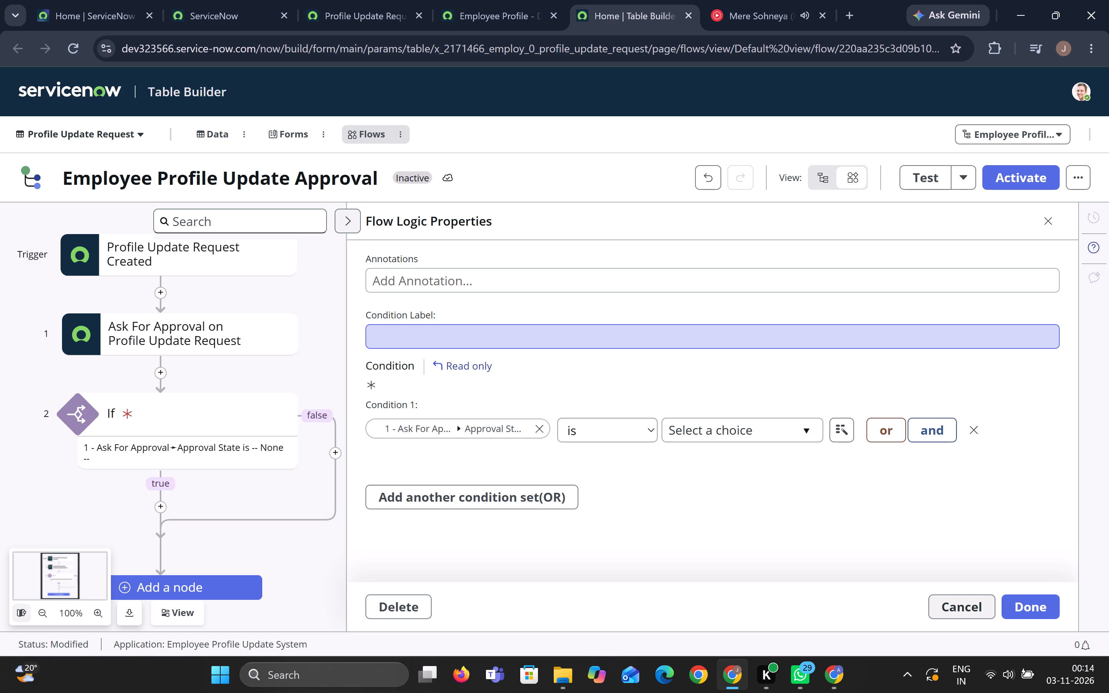
pyautogui.scroll(1, 656, 434)
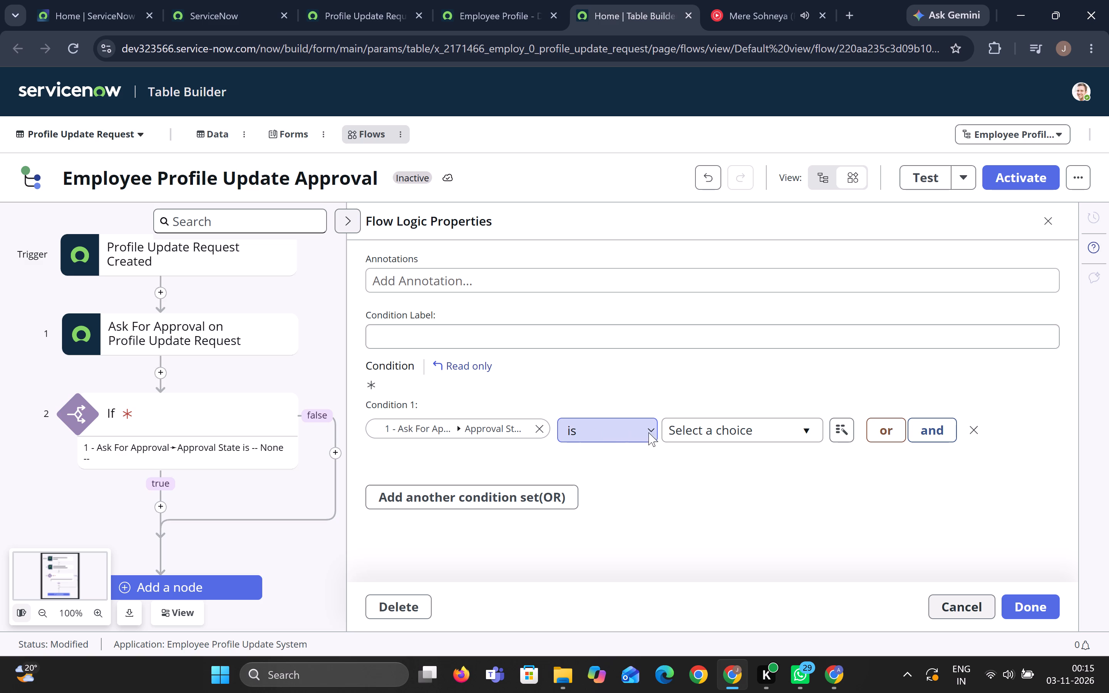
pyautogui.click(724, 429)
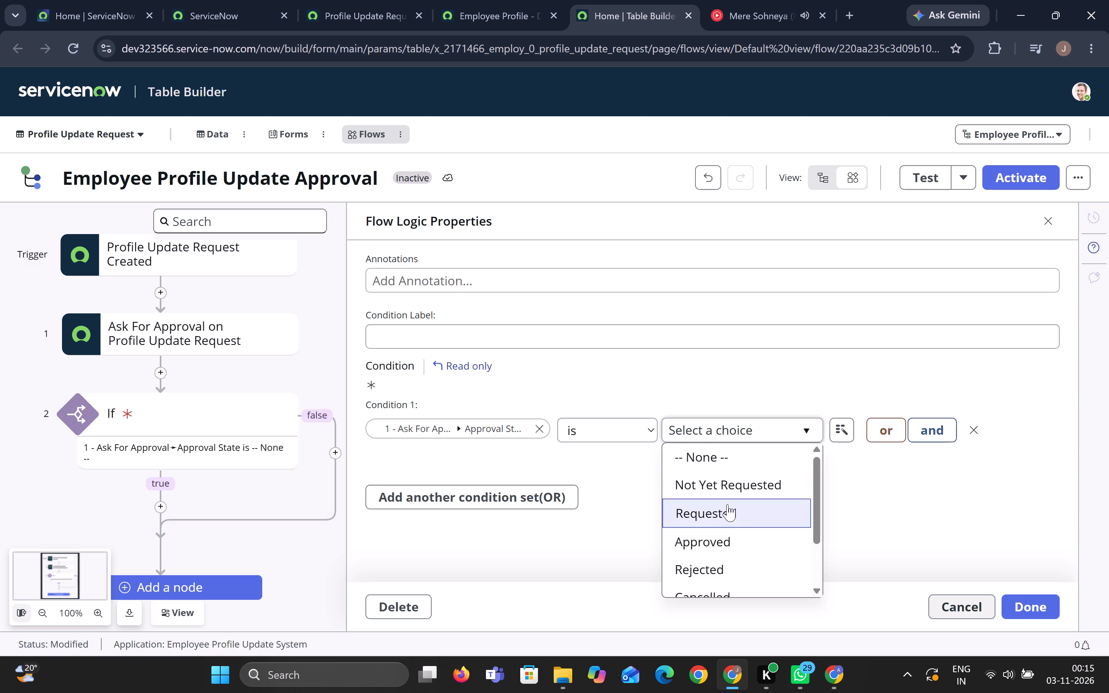
pyautogui.click(736, 536)
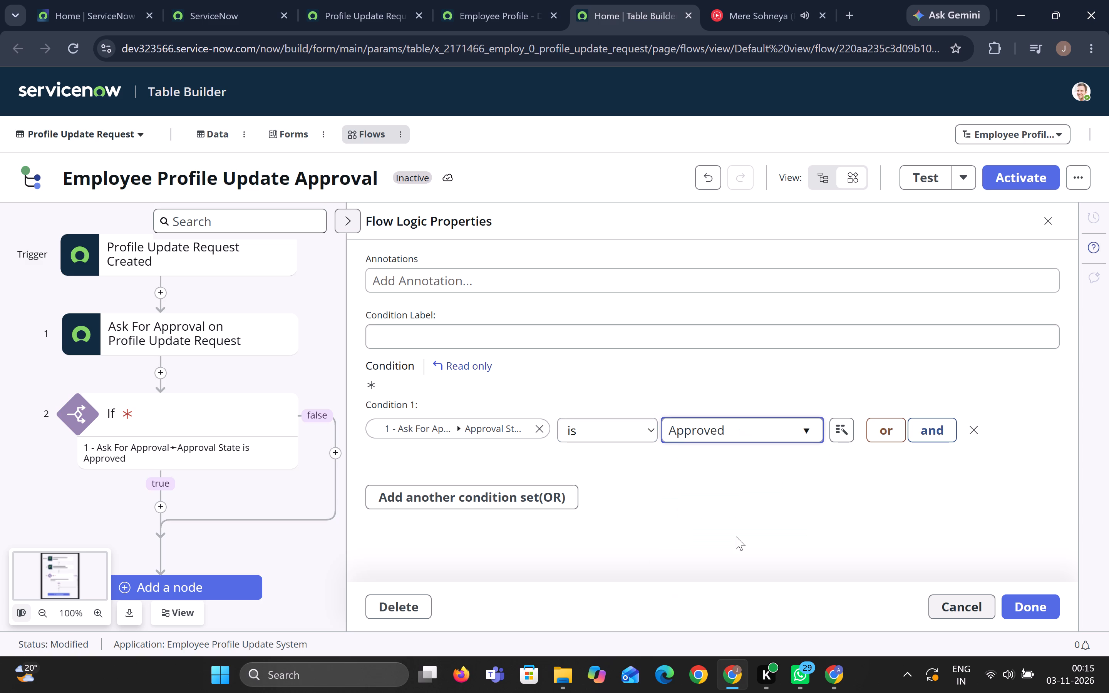
pyautogui.scroll(-1, 775, 531)
pyautogui.click(1035, 611)
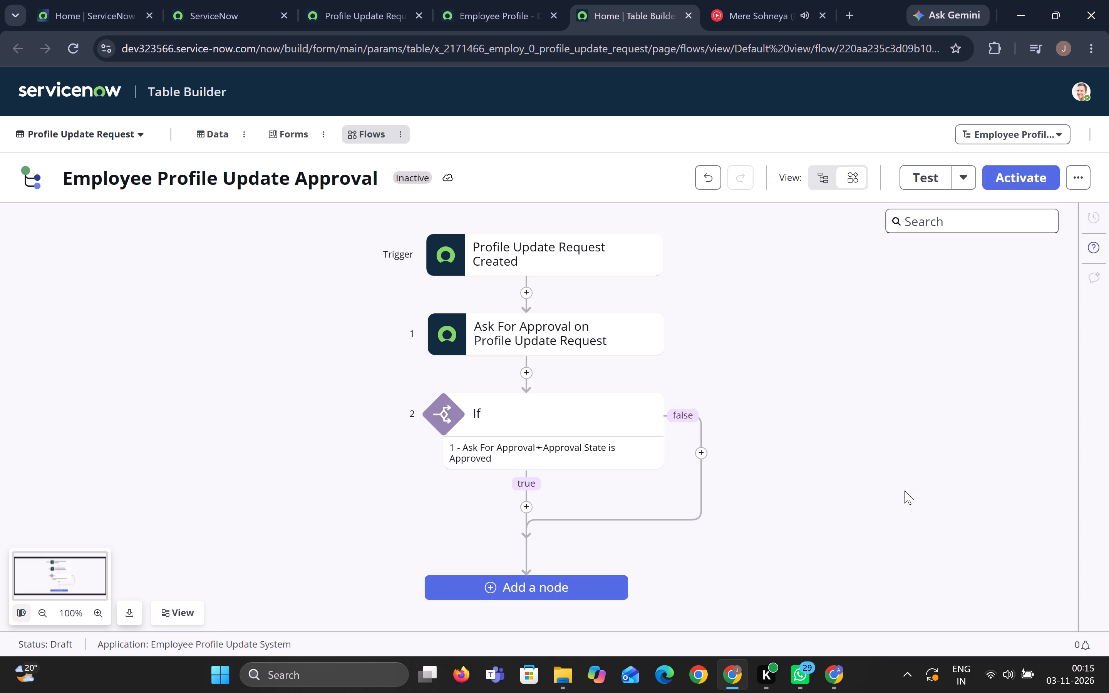
# Reopen the If node's condition for editing and check which data pill it uses.
pyautogui.scroll(-1, 840, 423)
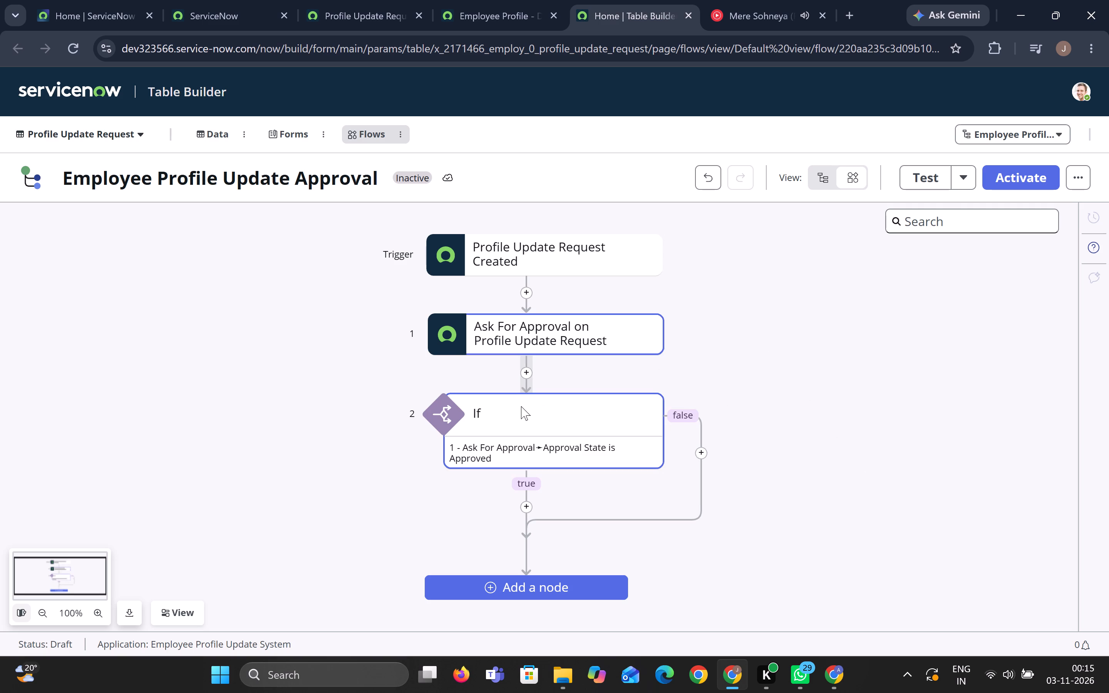
pyautogui.click(506, 408)
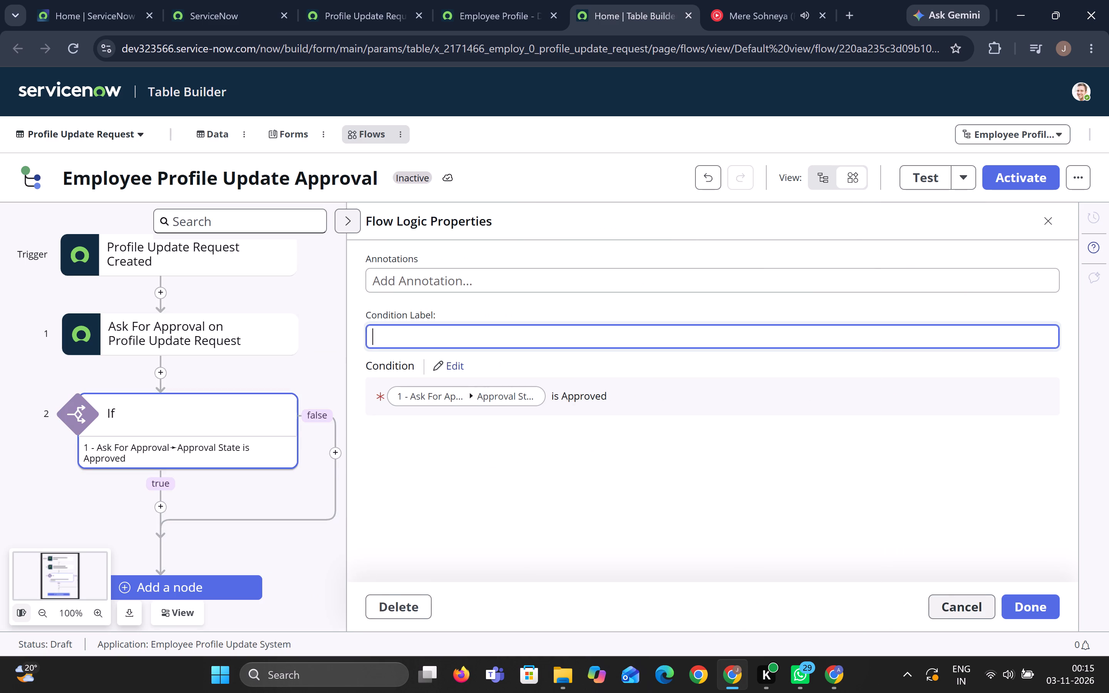
pyautogui.click(577, 401)
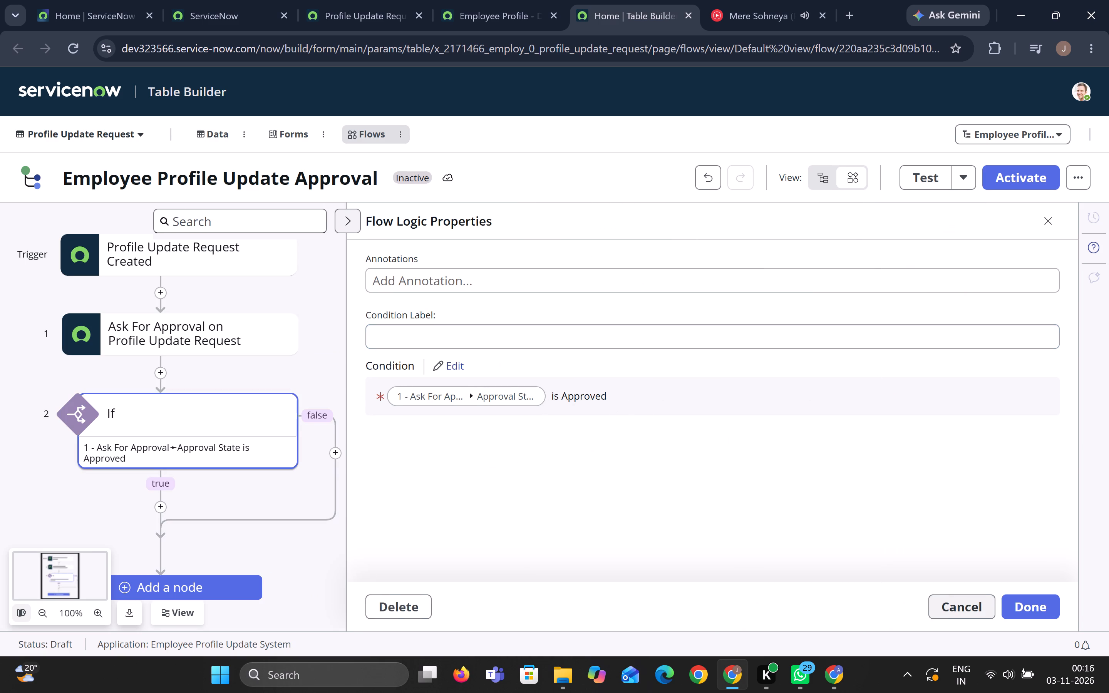
pyautogui.click(462, 364)
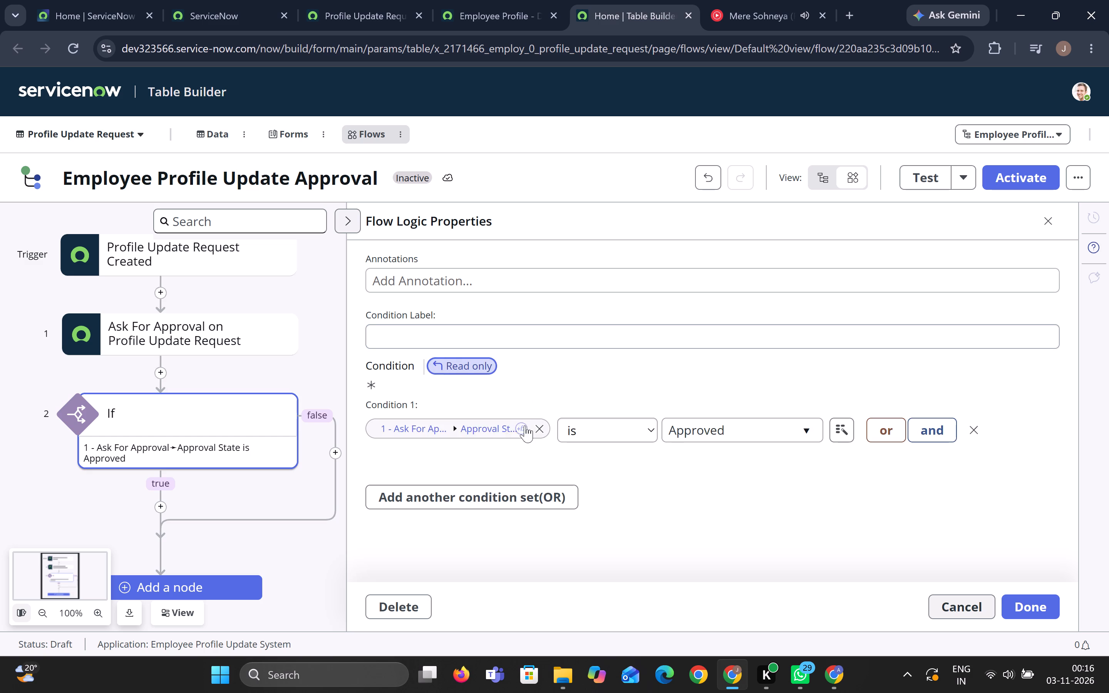
pyautogui.click(502, 430)
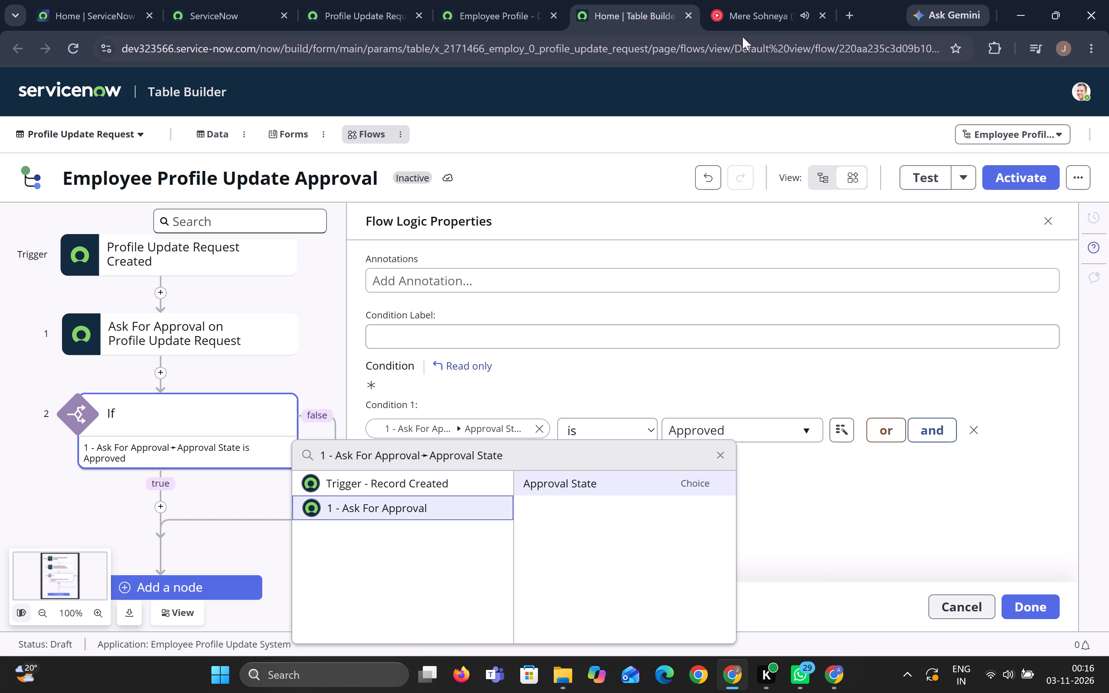
# Switch to YouTube Music, look through the upcoming songs, and return to Table Builder.
pyautogui.click(738, 8)
pyautogui.scroll(-1, 856, 444)
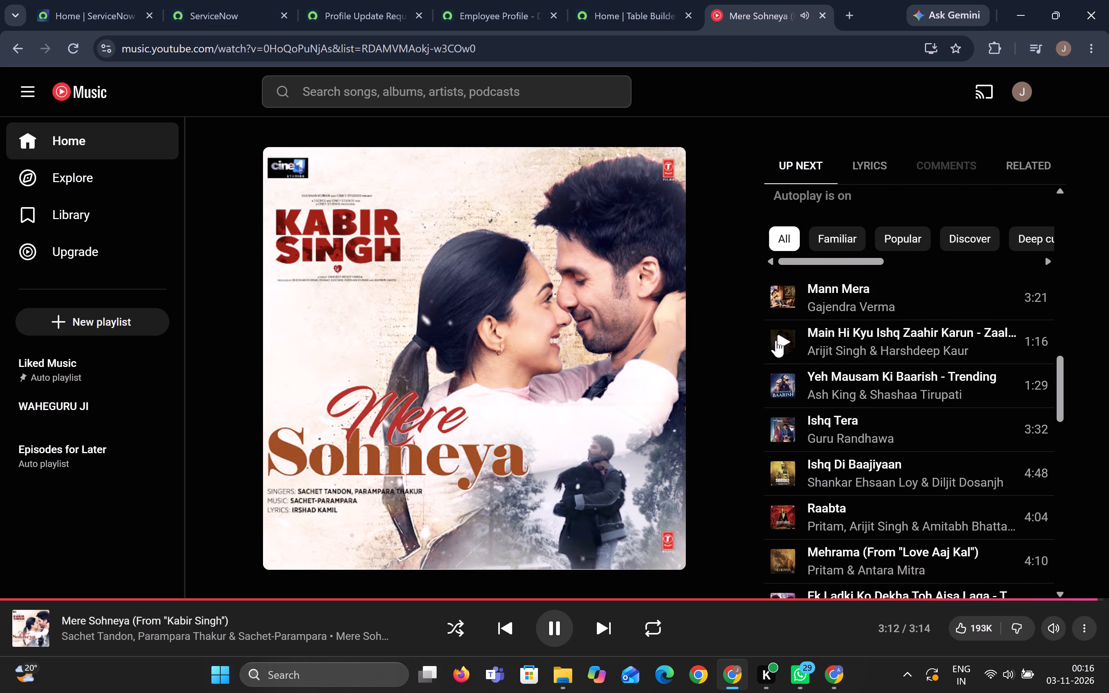
pyautogui.scroll(-1, 765, 353)
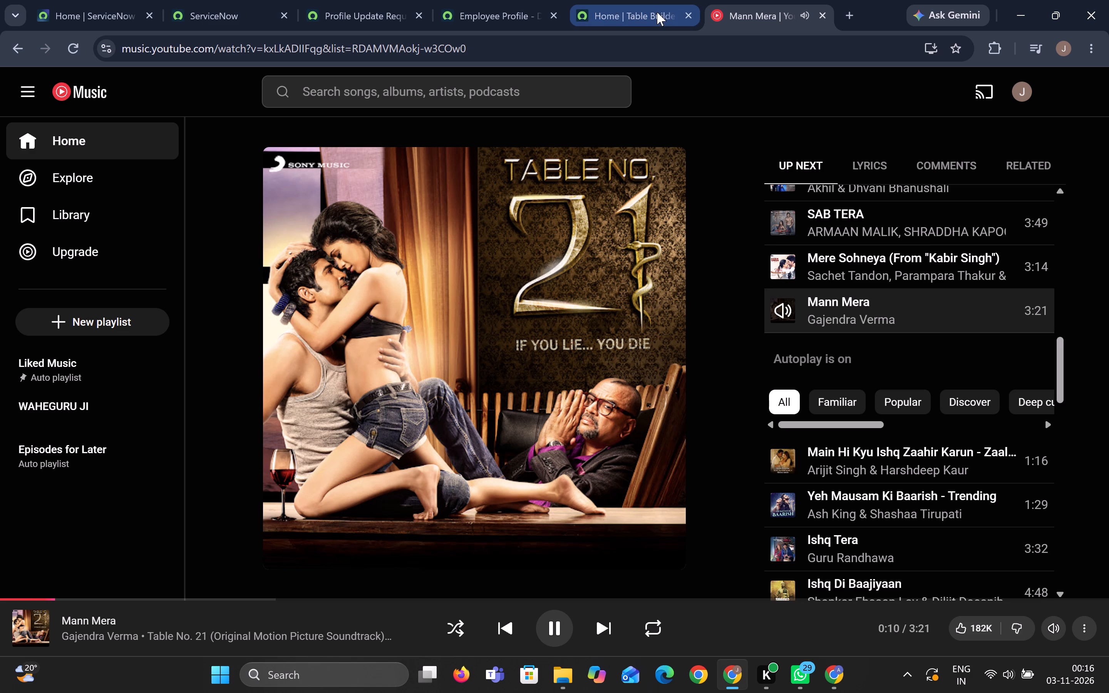
pyautogui.click(616, 14)
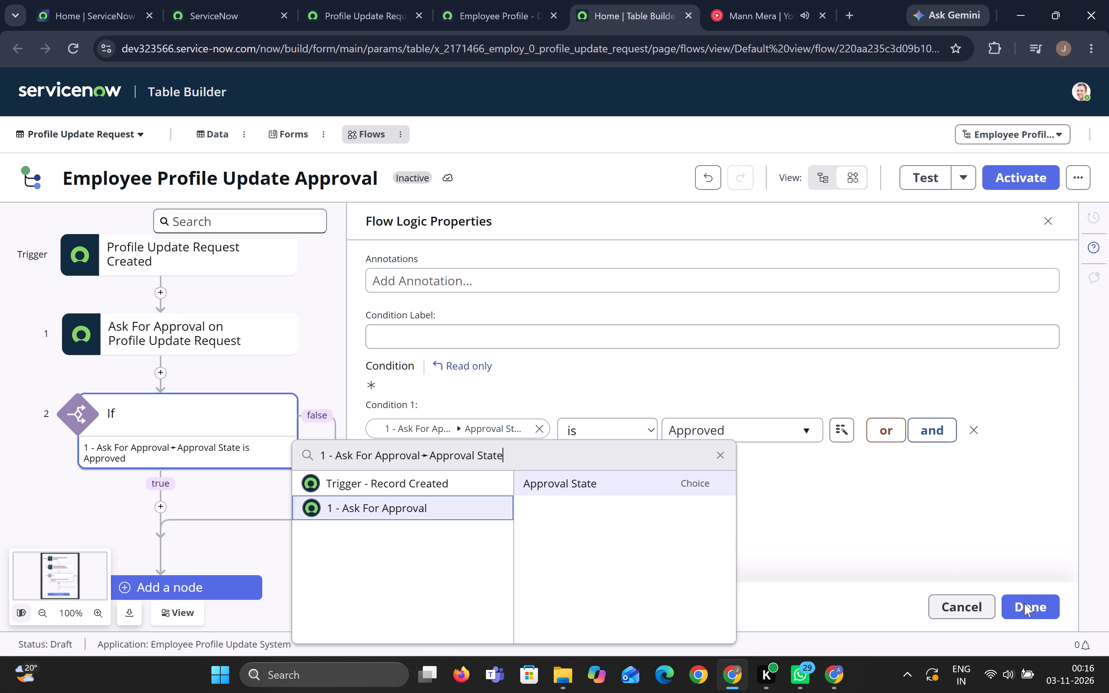
# Dismiss the data pill selection and finish editing the If node.
pyautogui.click(815, 545)
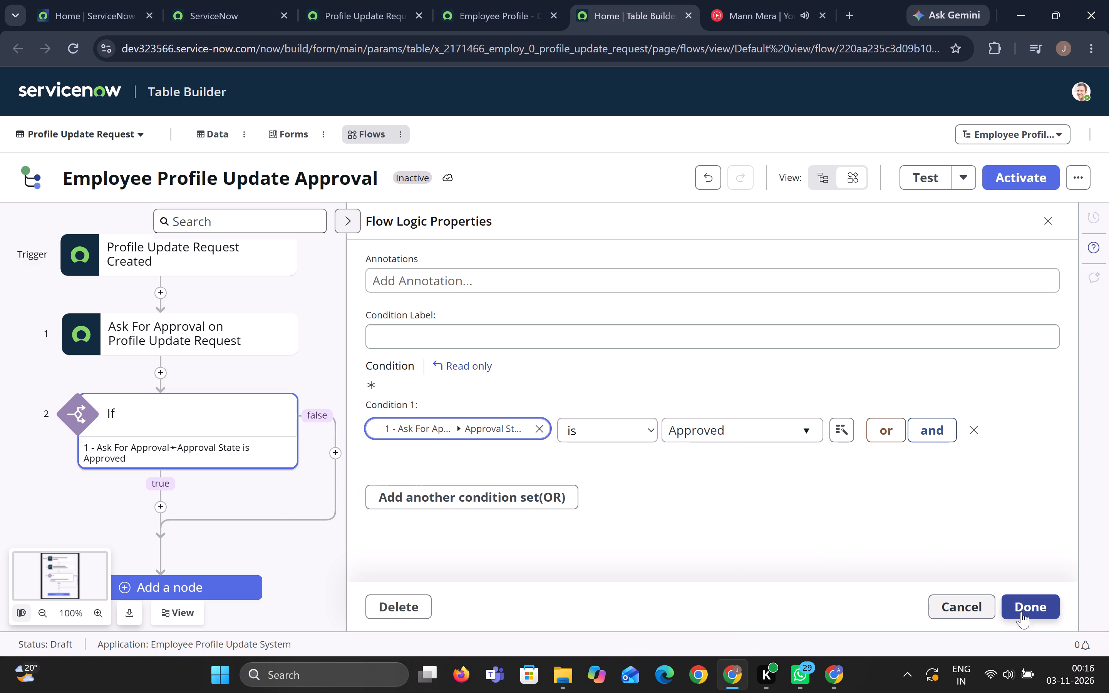
pyautogui.click(1026, 605)
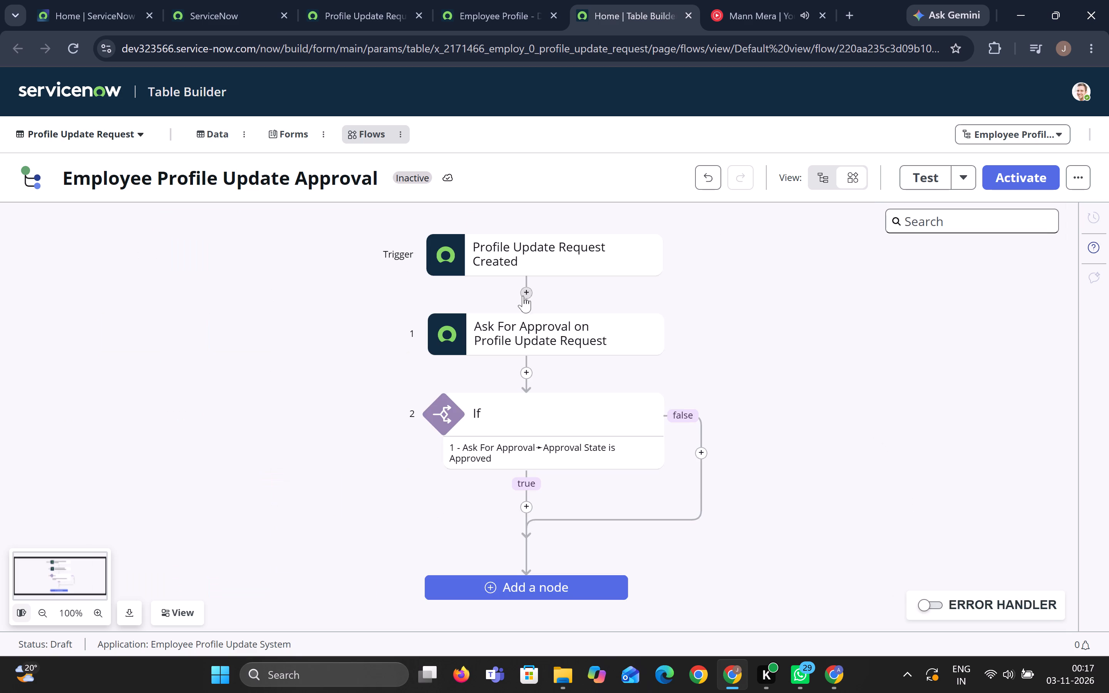
# Add the ServiceNow Core Update Record action on the true branch of the If node.
pyautogui.click(529, 509)
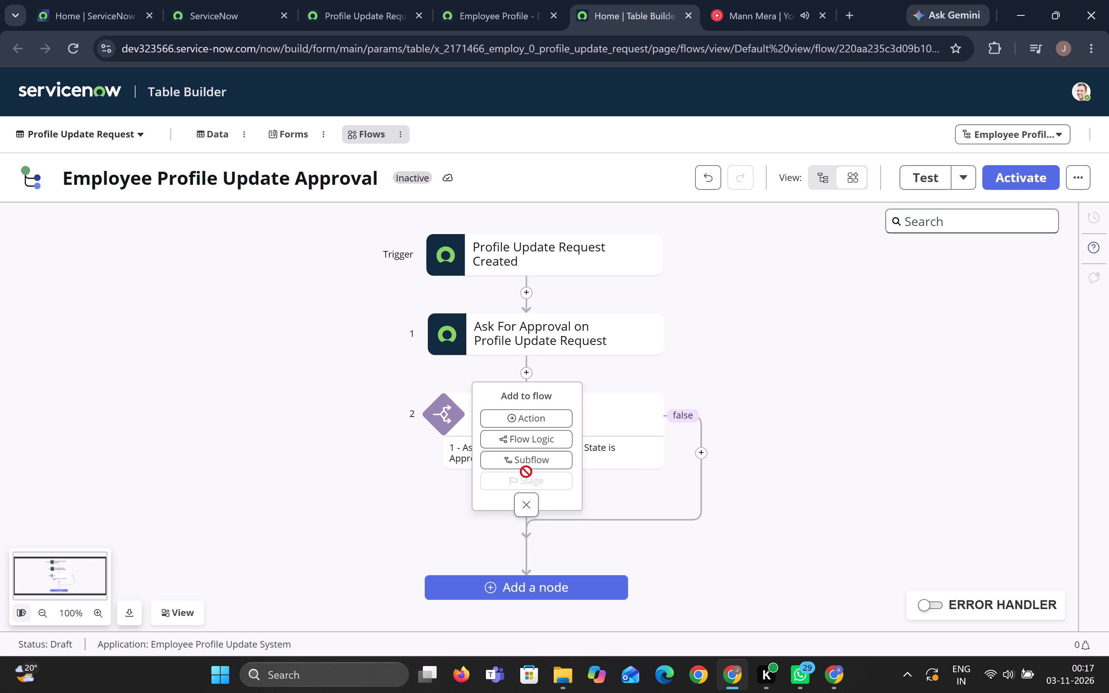
pyautogui.click(526, 417)
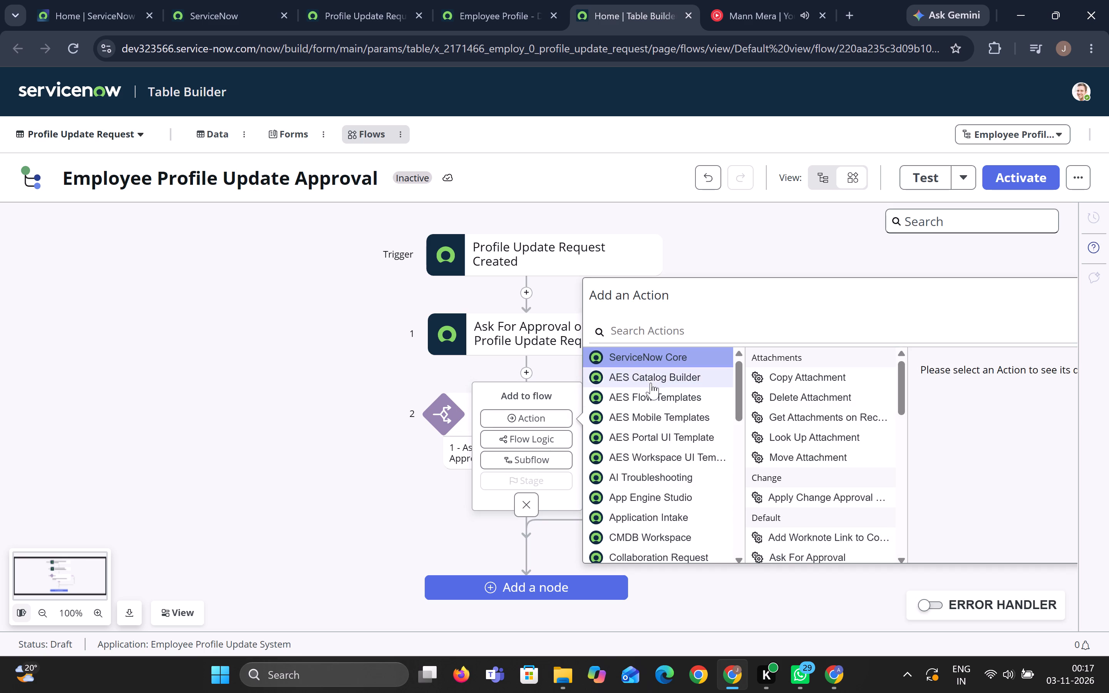
pyautogui.click(704, 329)
pyautogui.write('upd')
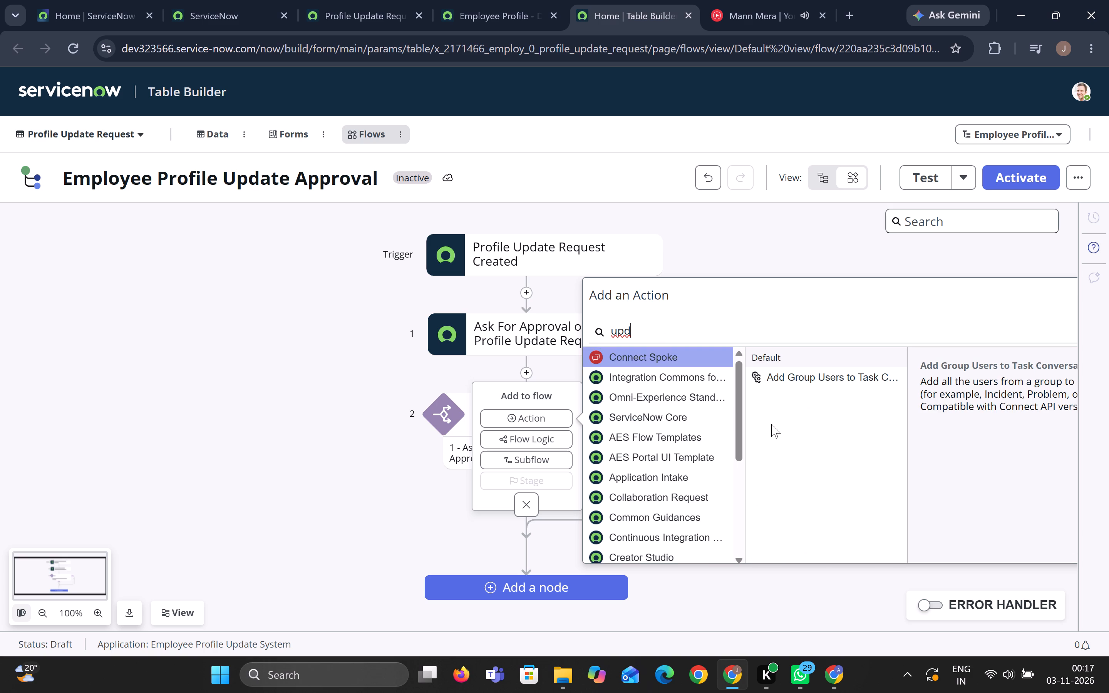
pyautogui.write('ate')
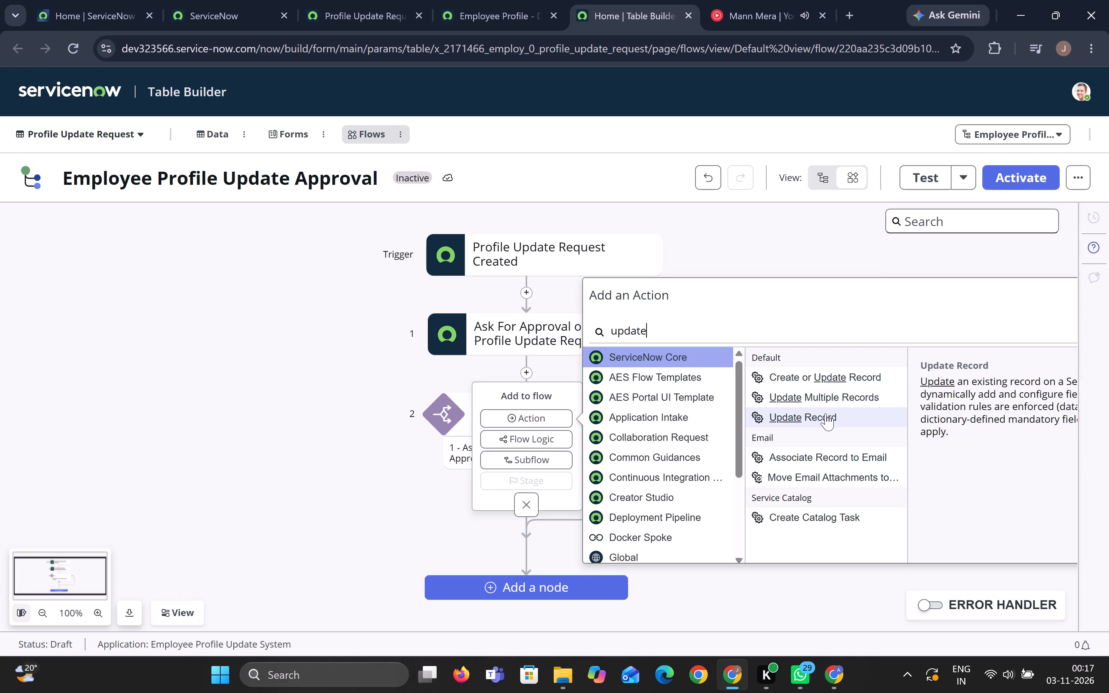
pyautogui.click(783, 415)
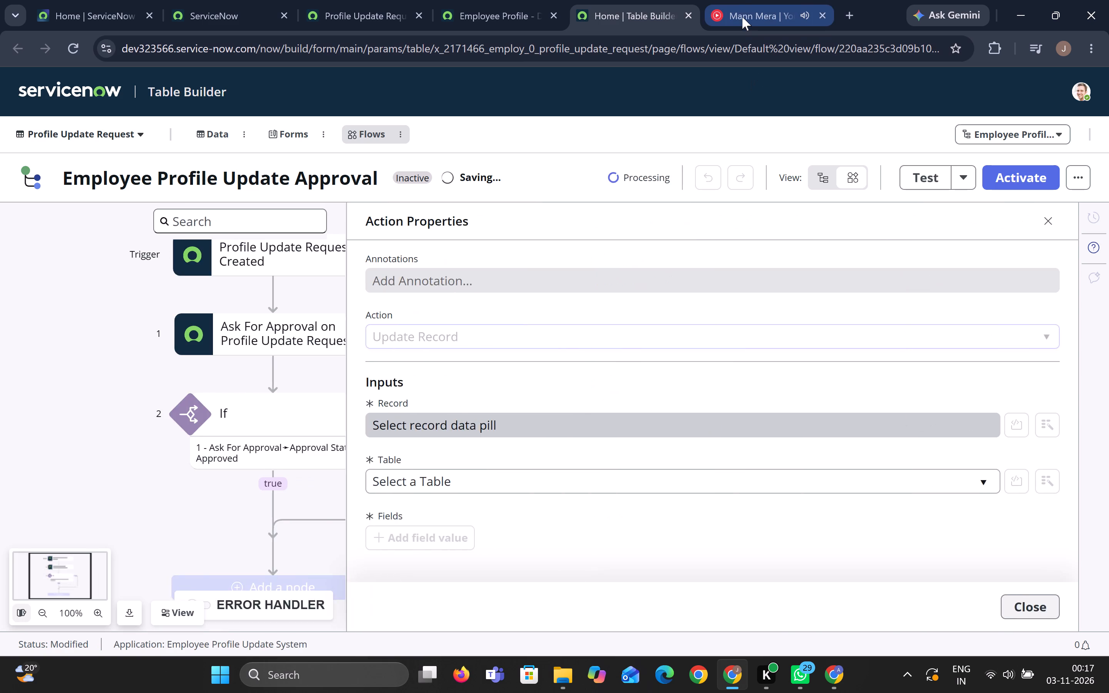
# Switch to YouTube Music, play "Main Hi Kyu Ishq Zaahir Karun", and return to Table Builder.
pyautogui.click(741, 0)
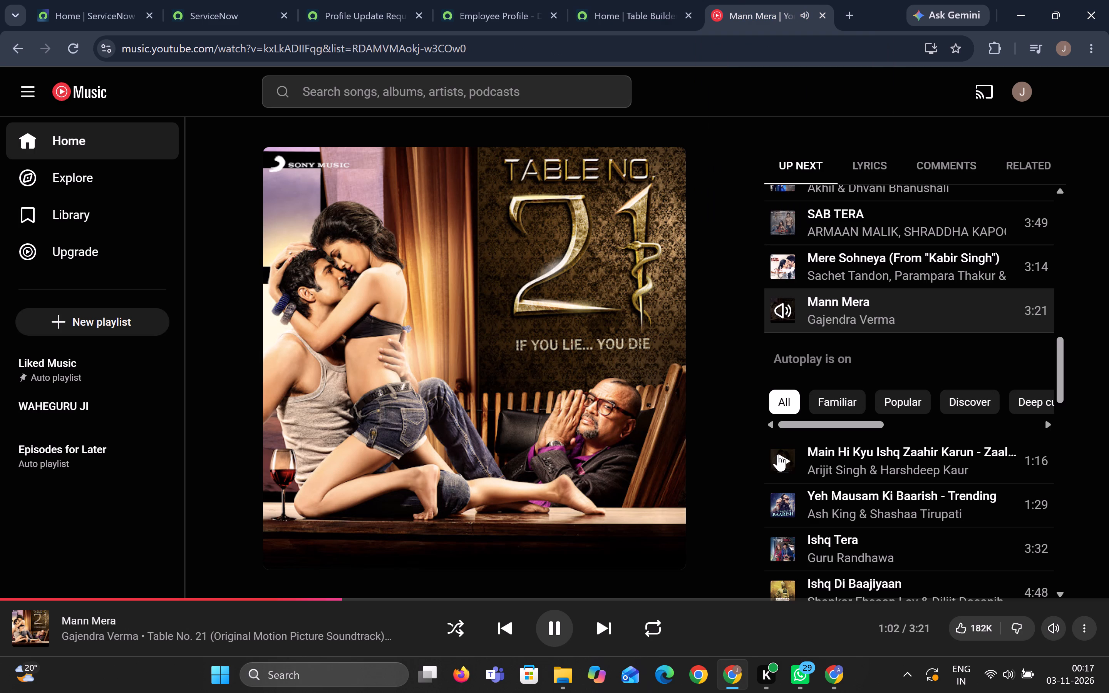
pyautogui.click(780, 457)
pyautogui.click(608, 5)
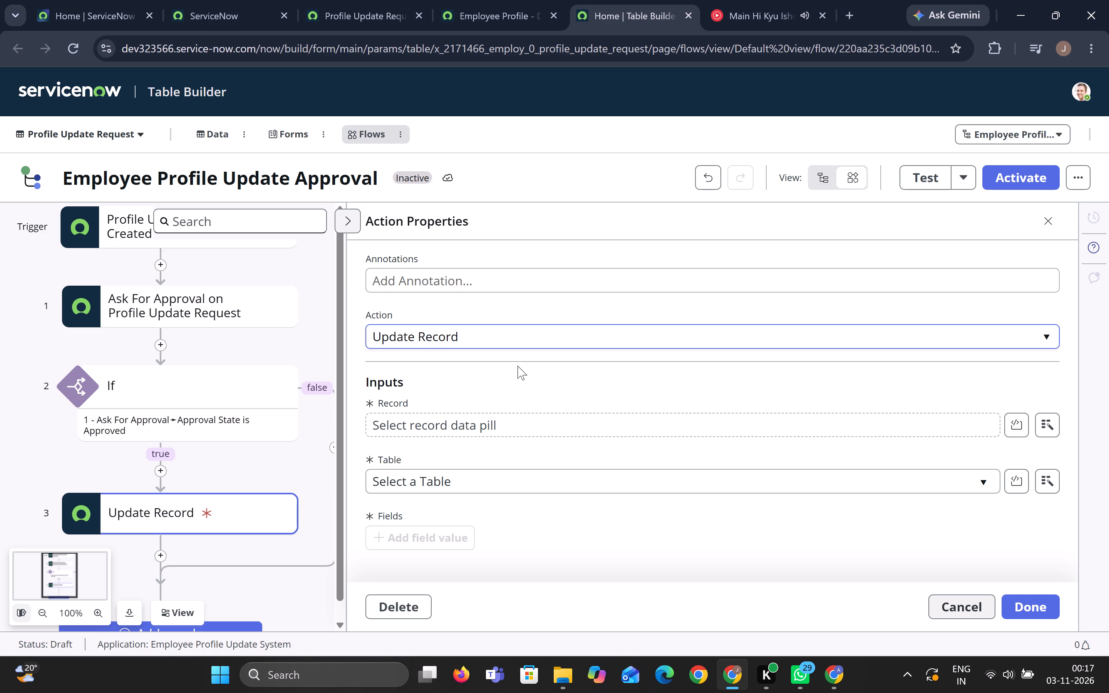
# Set the Update Record action's Record input to the Profile Update Request Record from the Record Created trigger.
pyautogui.scroll(-1, 557, 380)
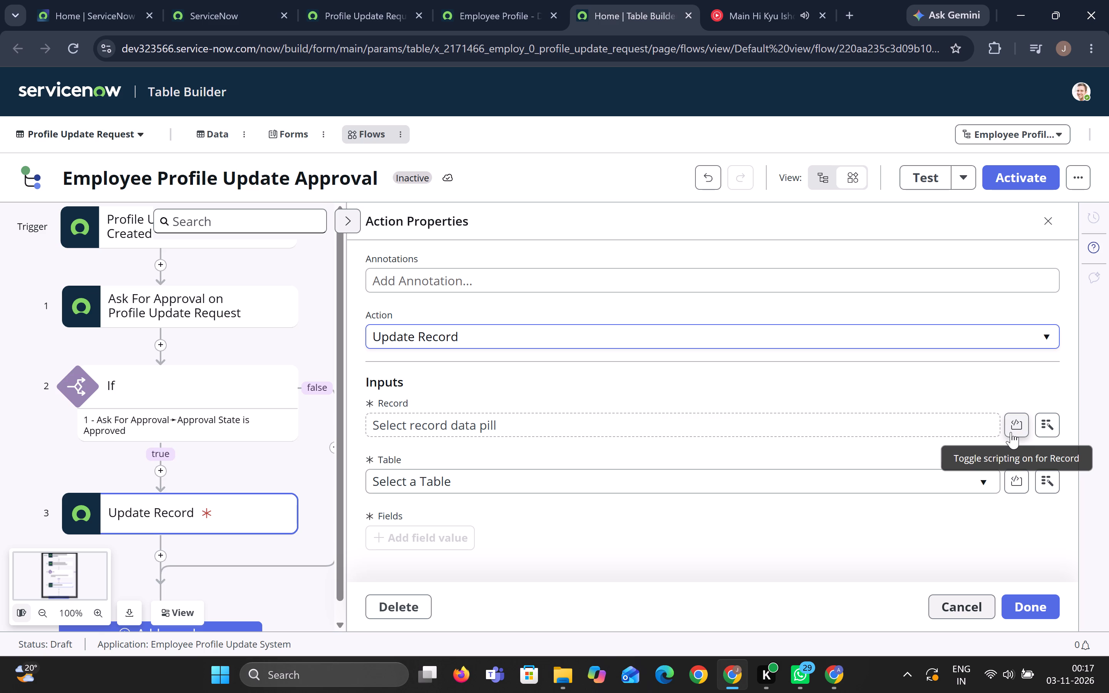
pyautogui.click(1046, 426)
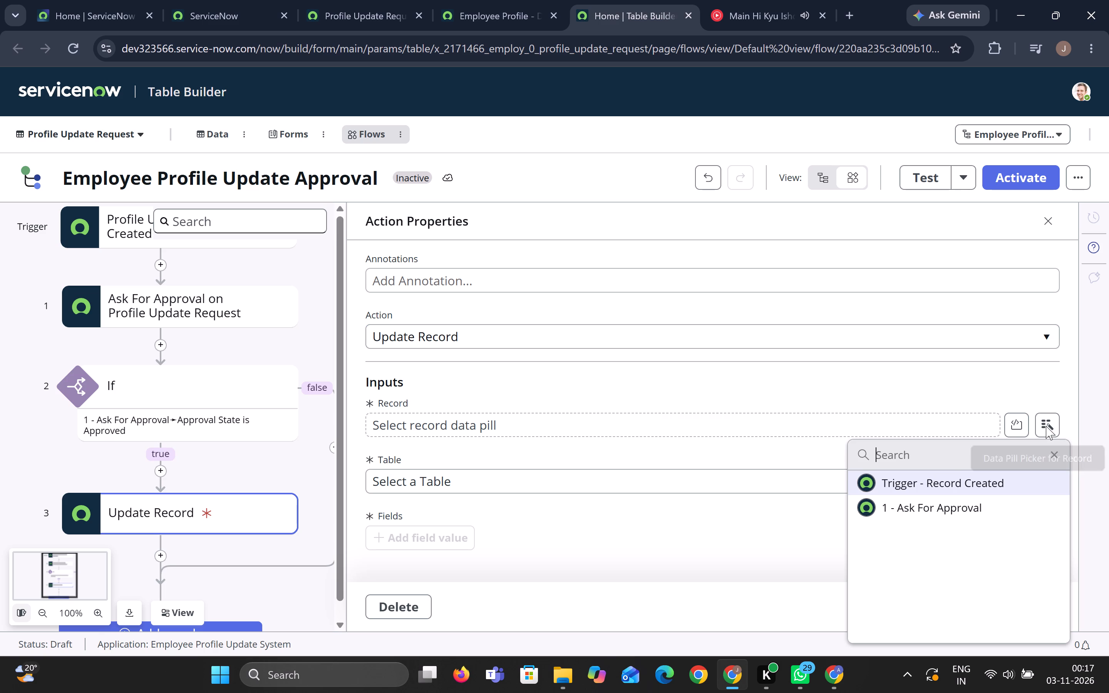
pyautogui.click(952, 485)
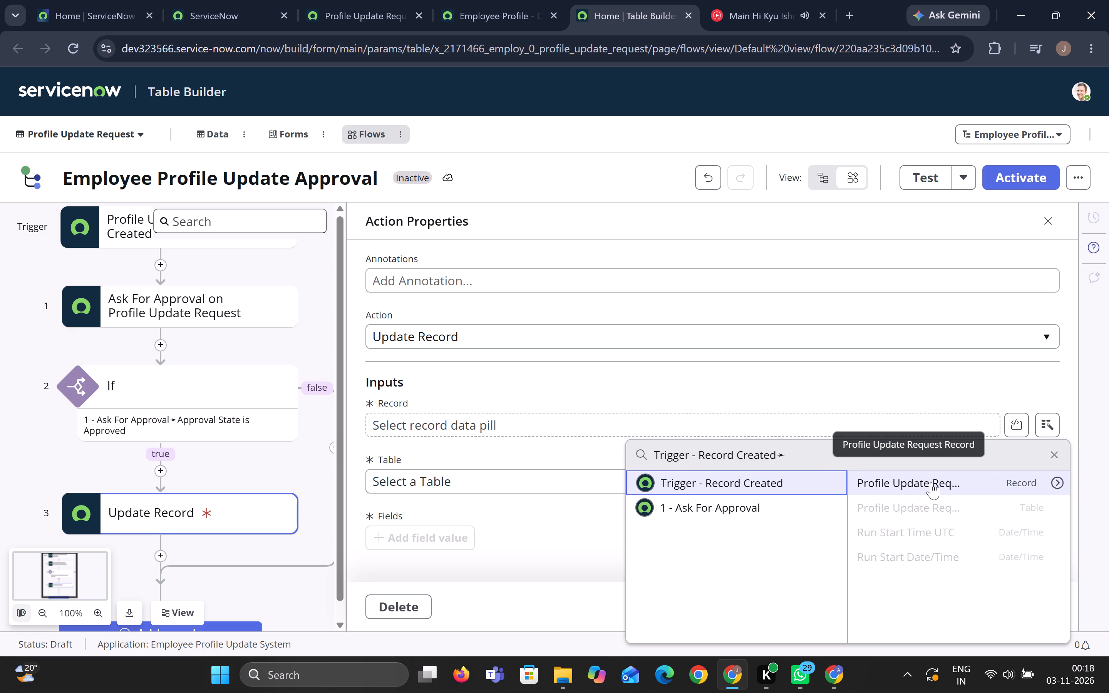
pyautogui.click(931, 482)
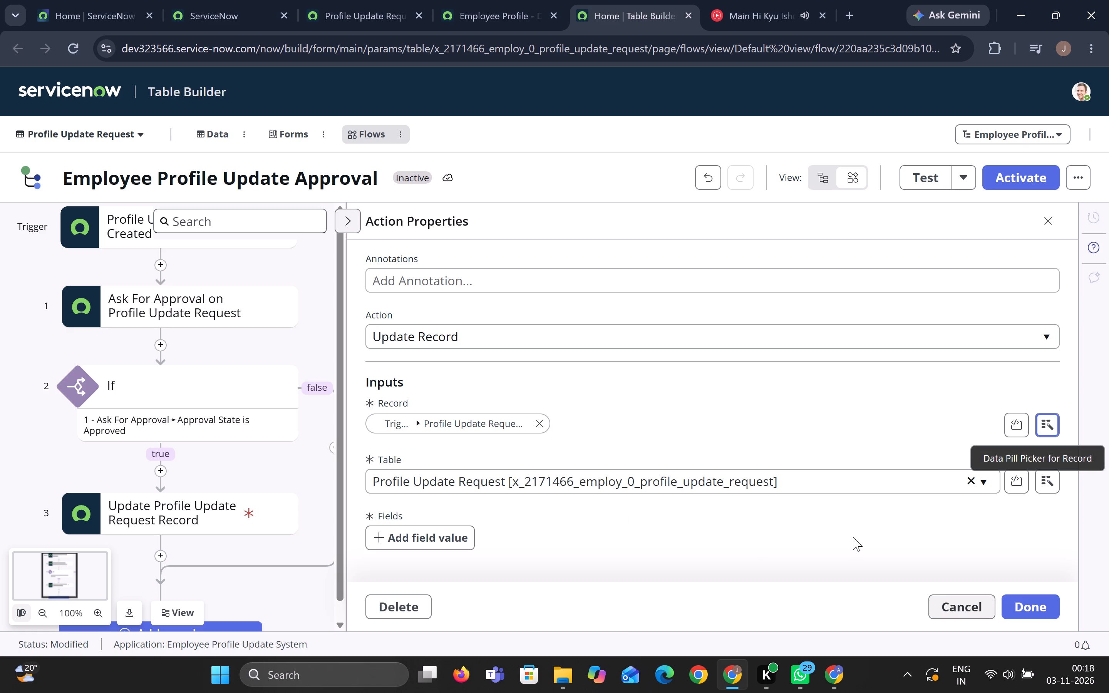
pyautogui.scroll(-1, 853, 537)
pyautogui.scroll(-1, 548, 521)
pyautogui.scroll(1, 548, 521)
# Examine the fields available under the trigger's Profile Update Request Record for the Record input, keeping the record itself selected.
pyautogui.scroll(-1, 606, 537)
pyautogui.click(480, 423)
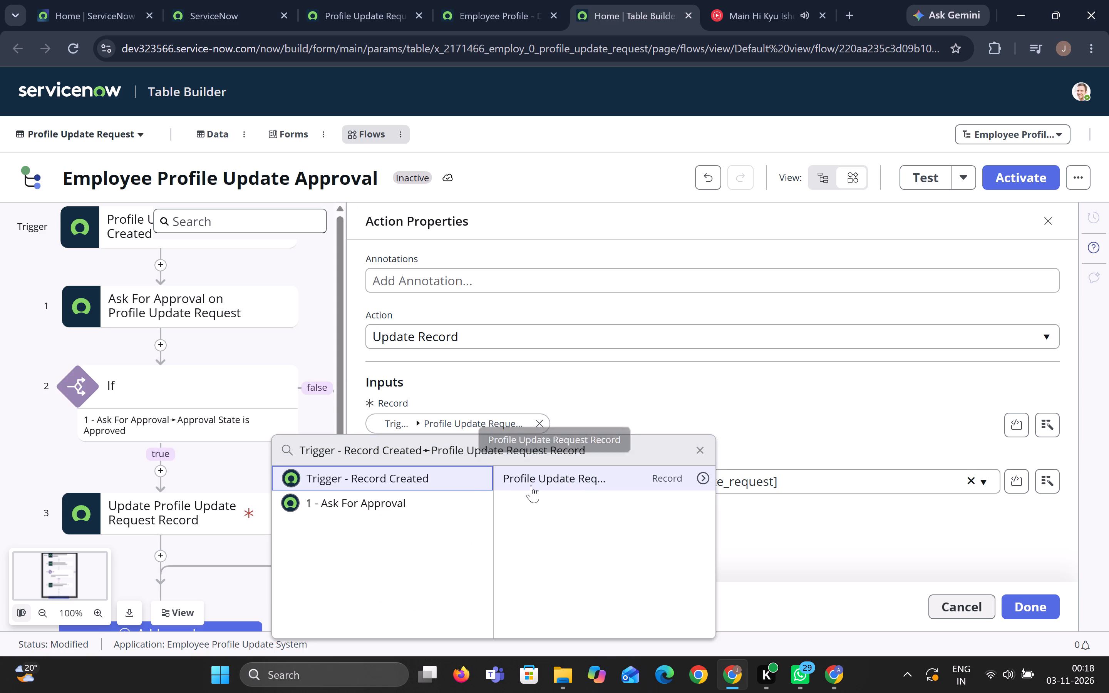
pyautogui.click(701, 479)
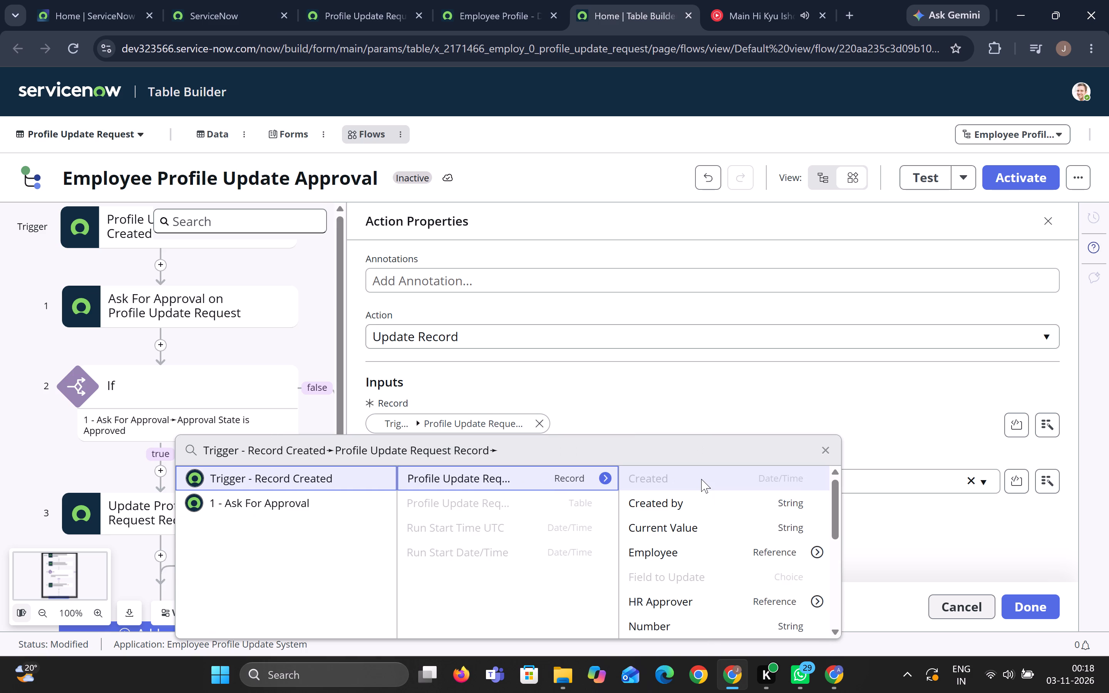
pyautogui.scroll(-3, 704, 519)
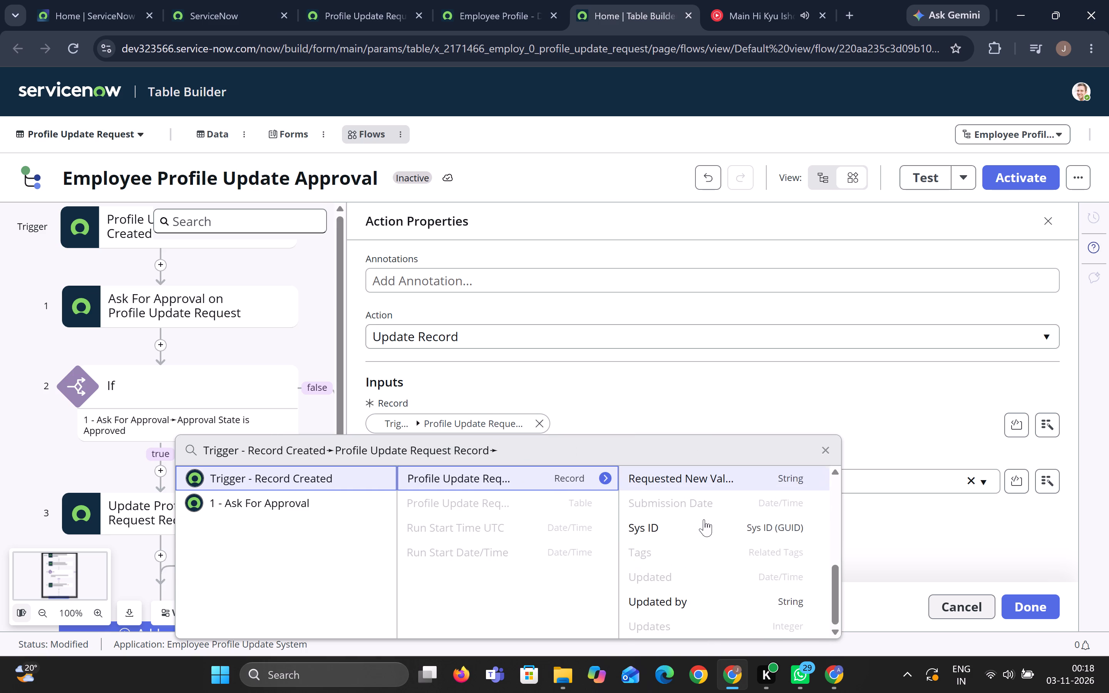
pyautogui.scroll(-1, 704, 519)
pyautogui.scroll(4, 704, 519)
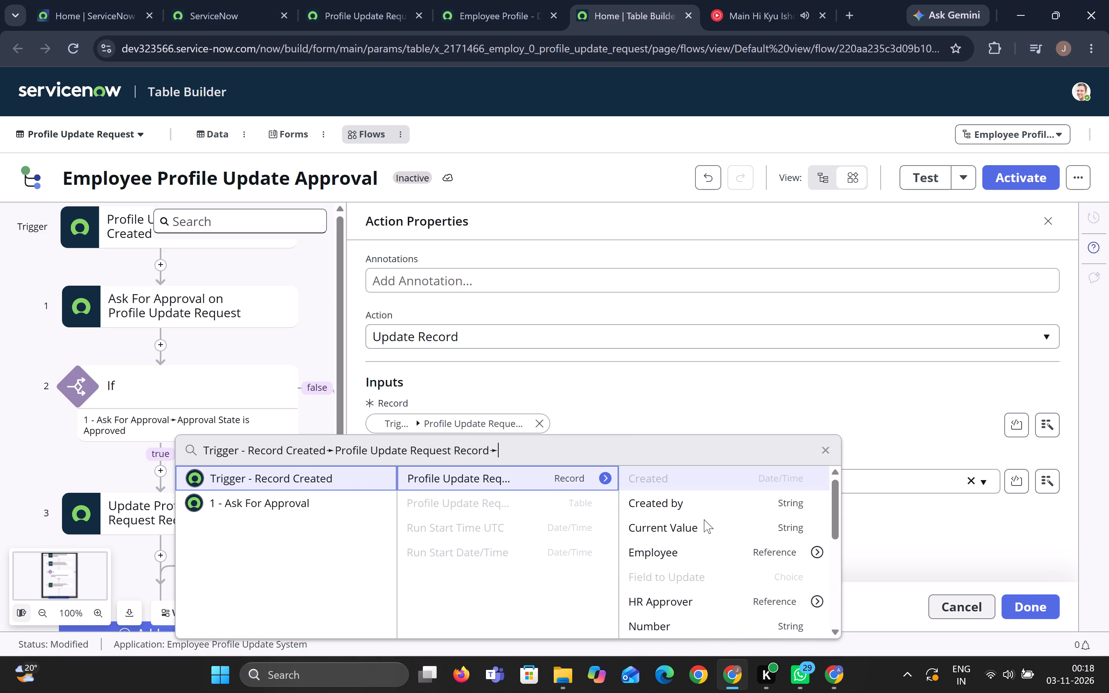
pyautogui.scroll(1, 704, 519)
pyautogui.click(303, 476)
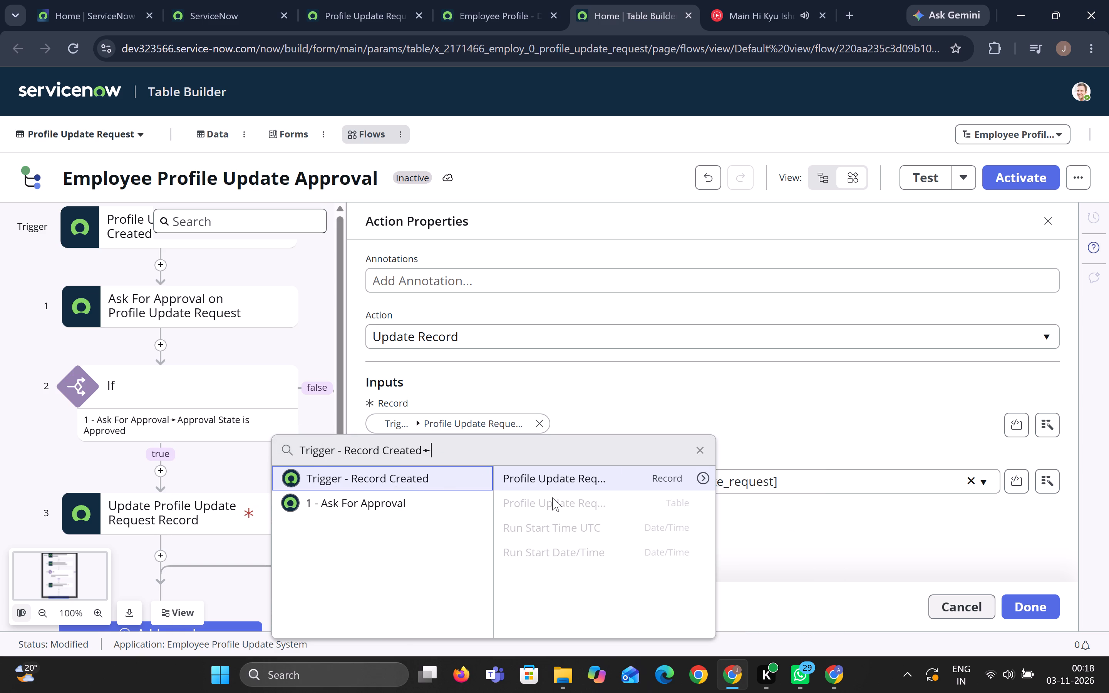
pyautogui.click(552, 497)
pyautogui.click(405, 479)
pyautogui.click(552, 482)
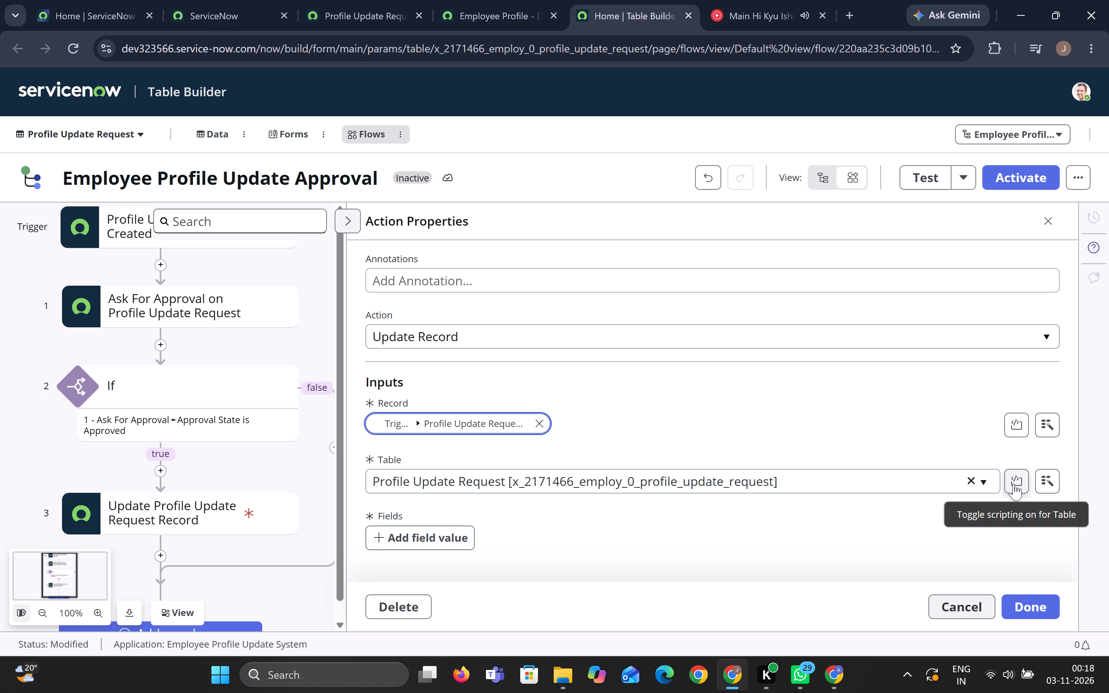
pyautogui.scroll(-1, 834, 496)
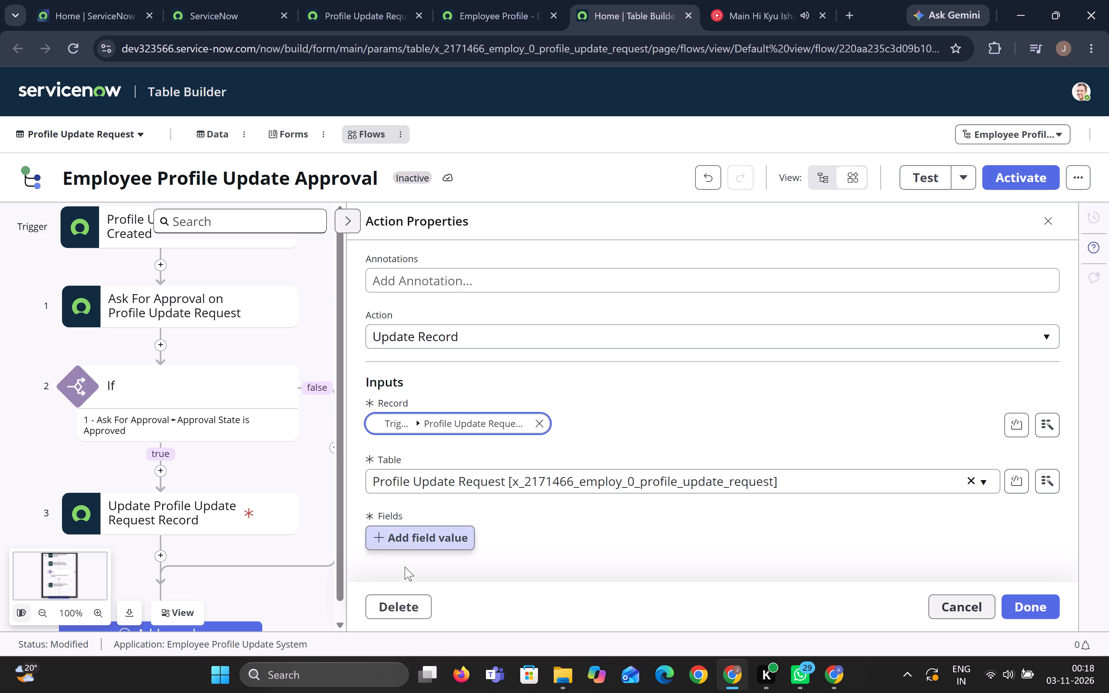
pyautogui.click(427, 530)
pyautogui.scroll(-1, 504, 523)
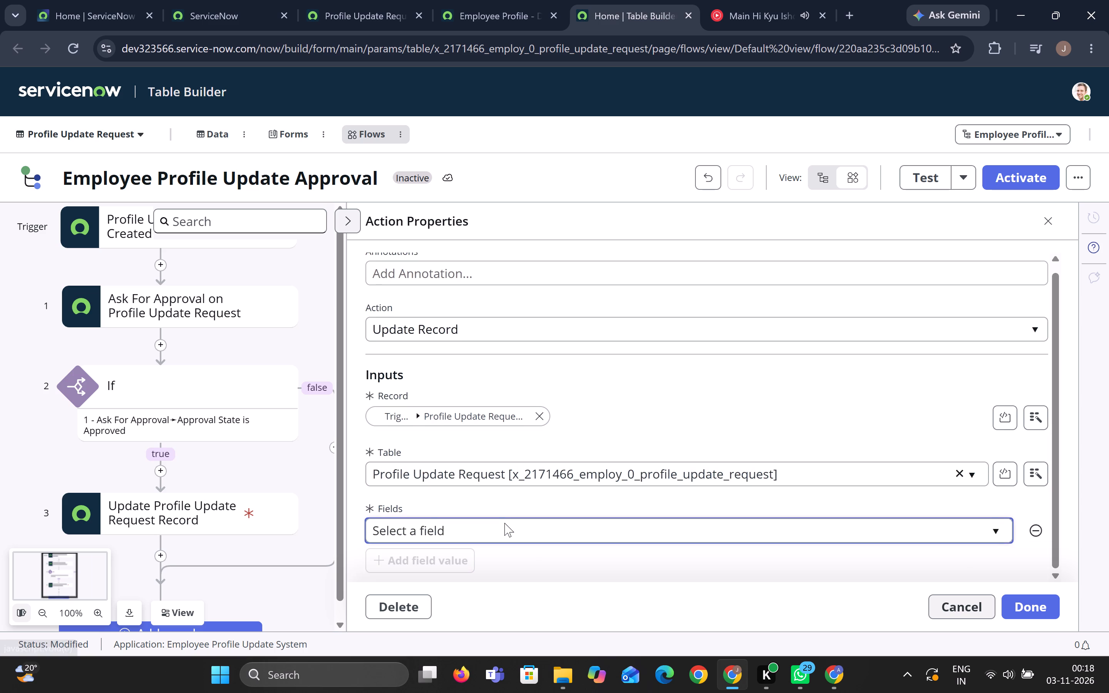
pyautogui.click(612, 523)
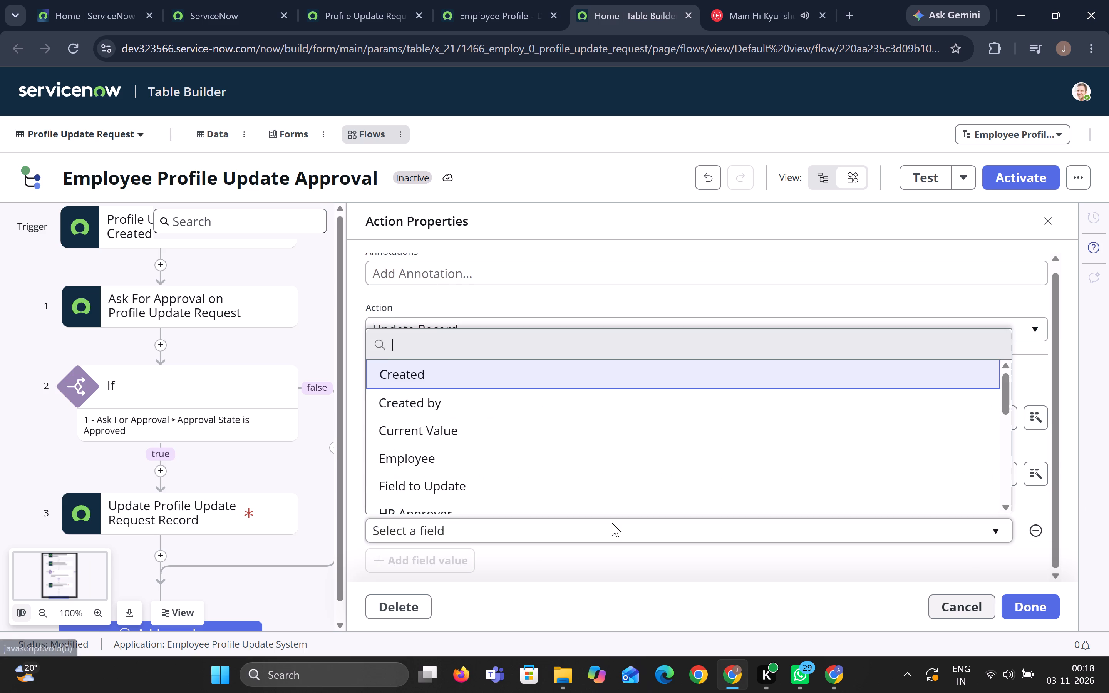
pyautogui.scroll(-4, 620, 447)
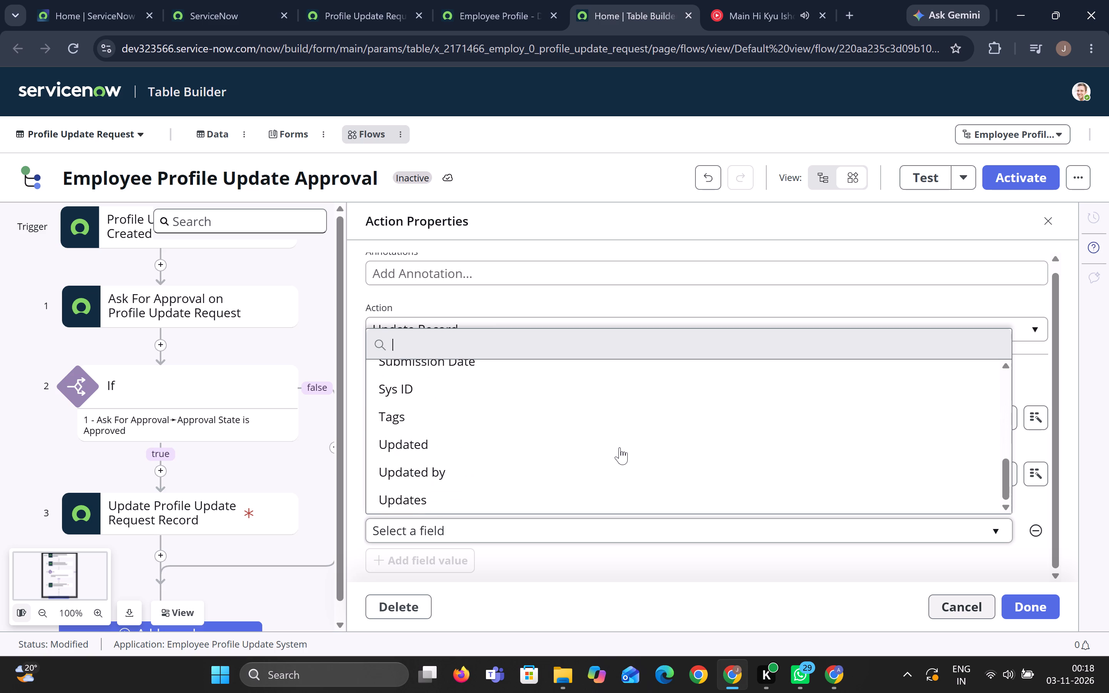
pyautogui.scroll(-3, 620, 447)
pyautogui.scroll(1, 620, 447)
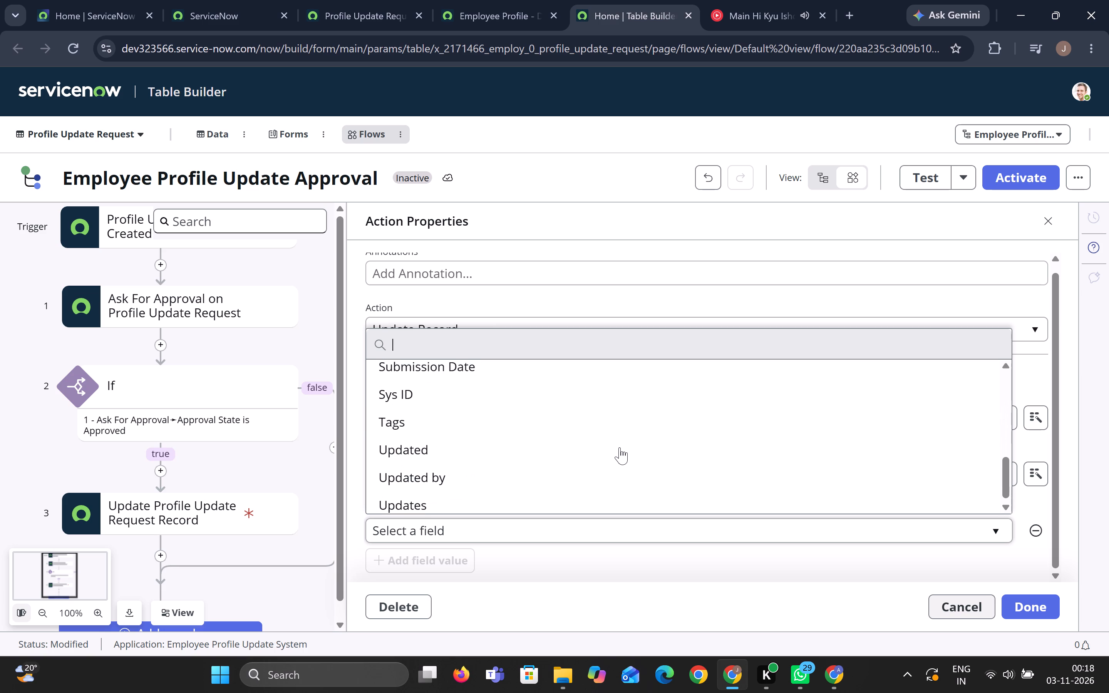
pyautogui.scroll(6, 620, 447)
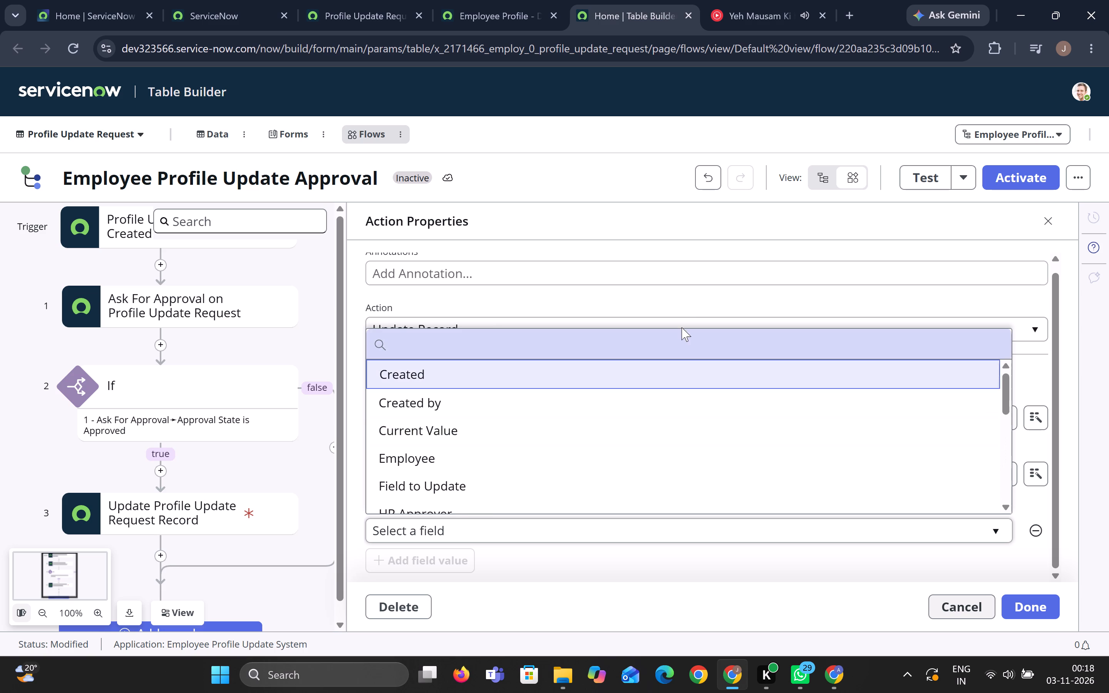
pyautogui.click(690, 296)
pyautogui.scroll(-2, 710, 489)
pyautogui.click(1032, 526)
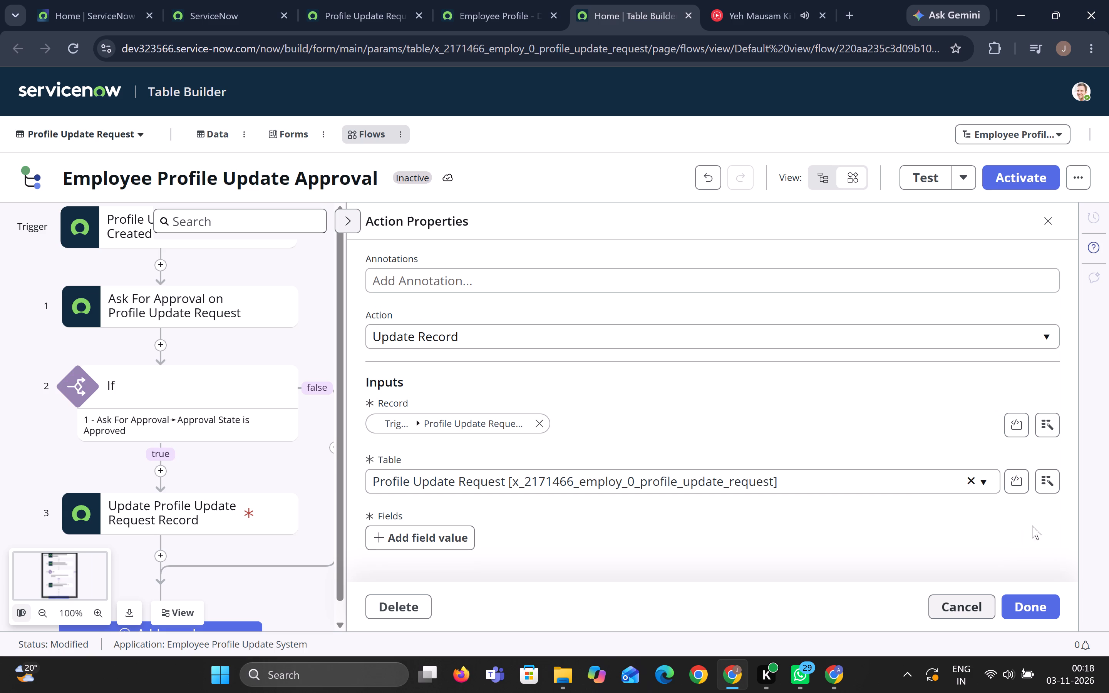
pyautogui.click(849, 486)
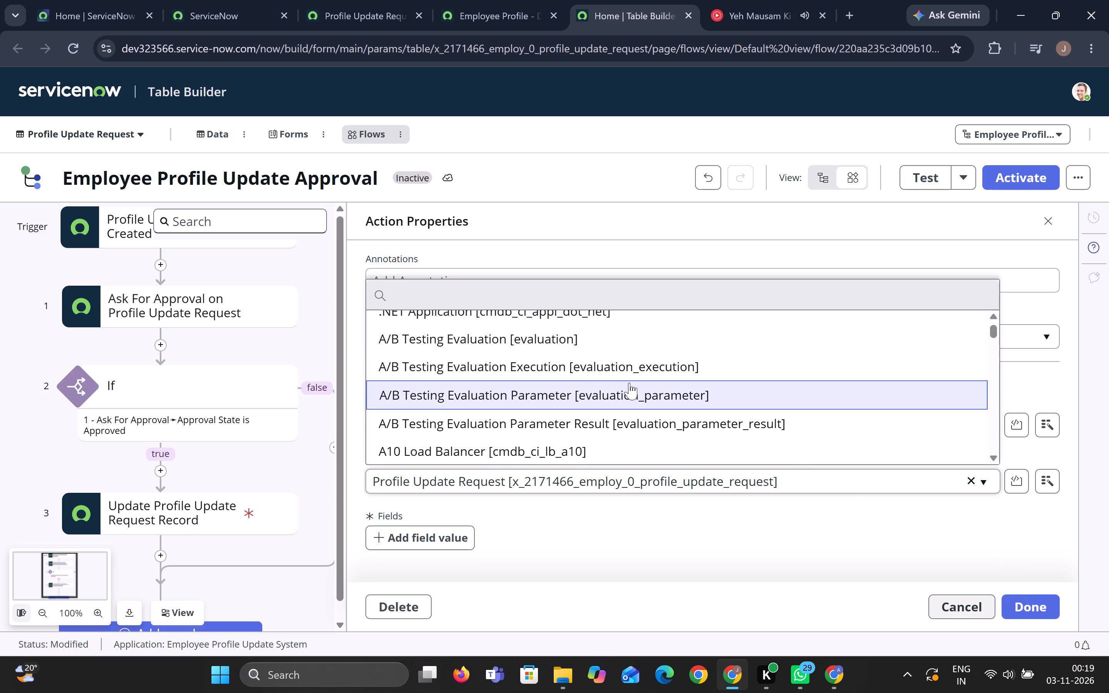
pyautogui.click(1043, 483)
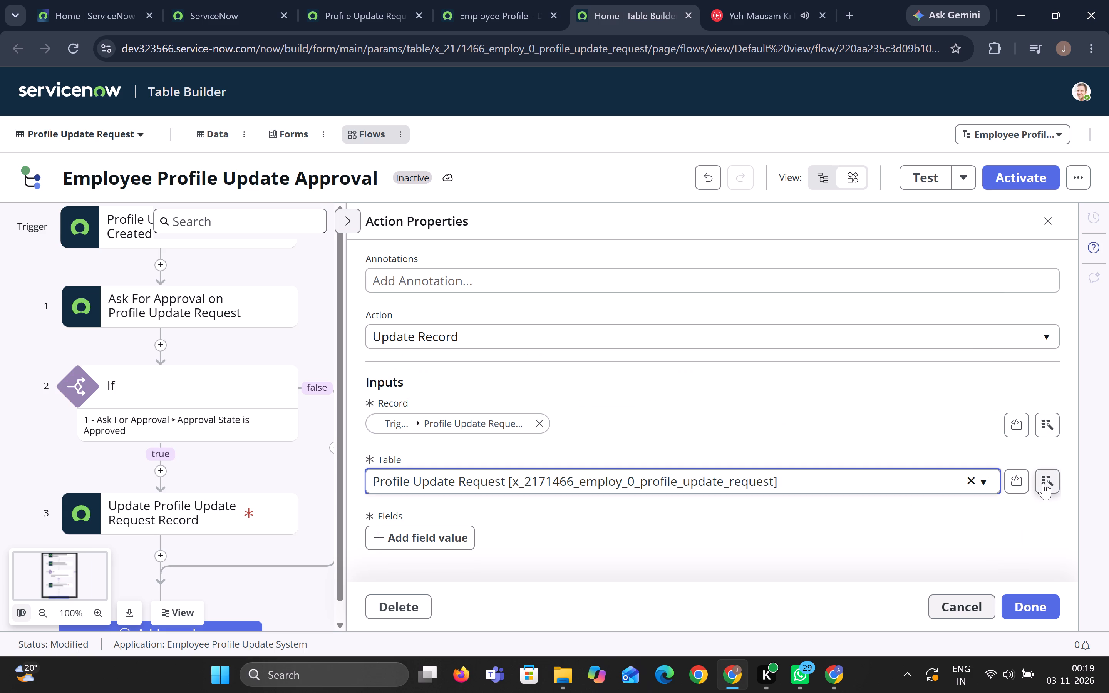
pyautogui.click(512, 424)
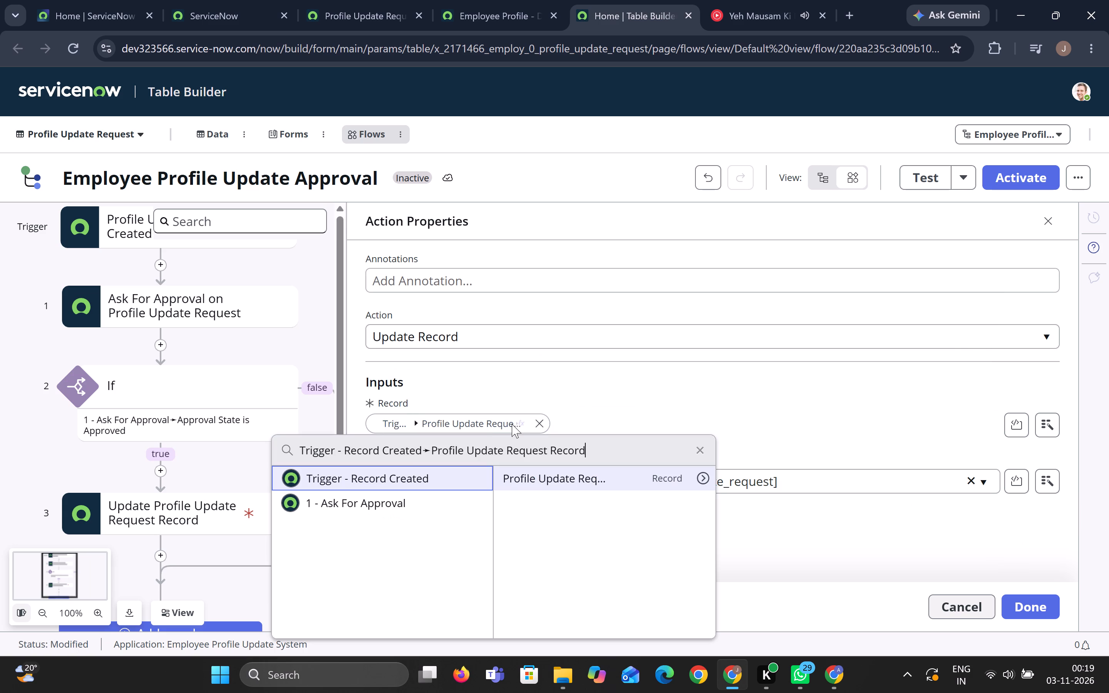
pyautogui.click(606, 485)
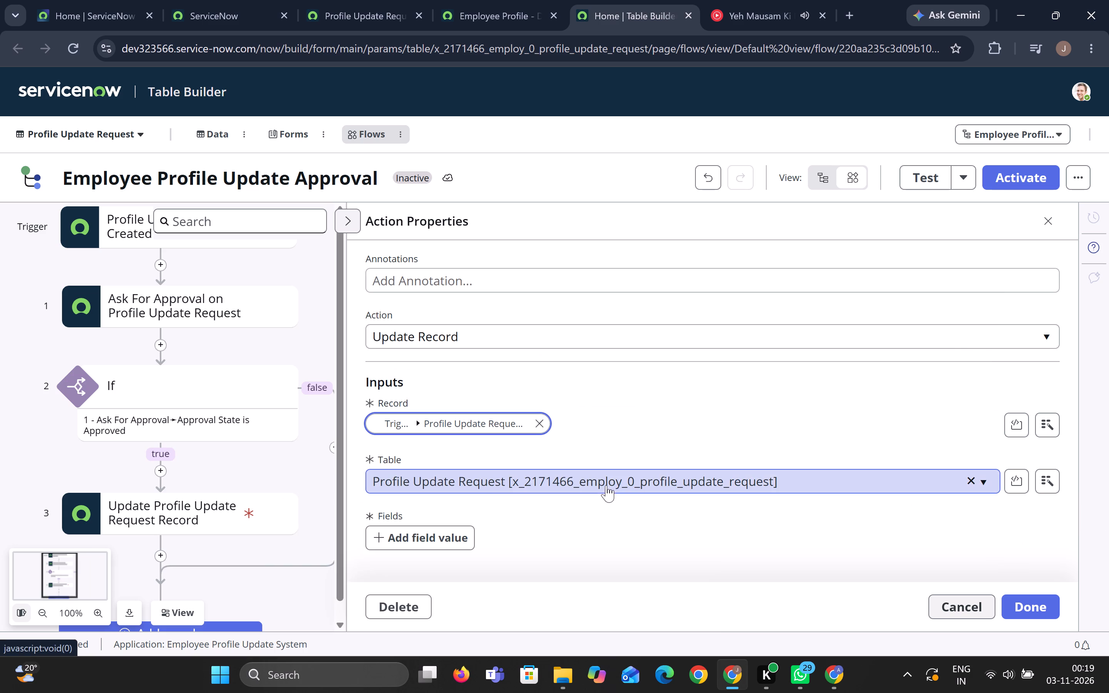
# Examine the Record input's available fields again under the Record Created trigger's Profile Update Request Record.
pyautogui.click(471, 428)
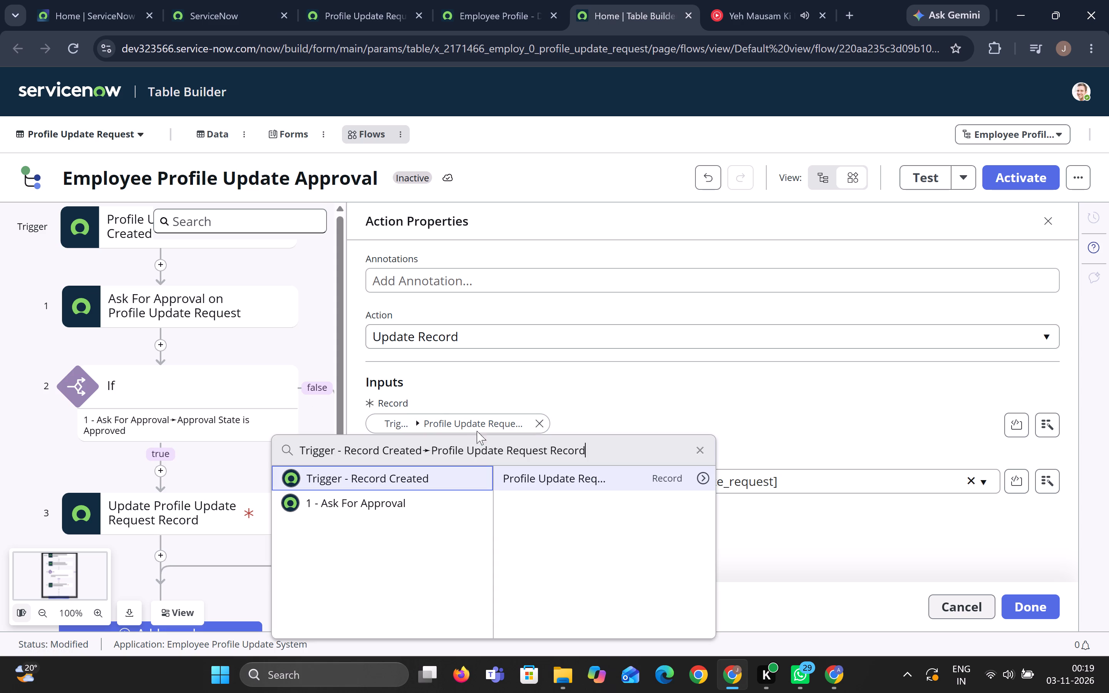
pyautogui.click(430, 468)
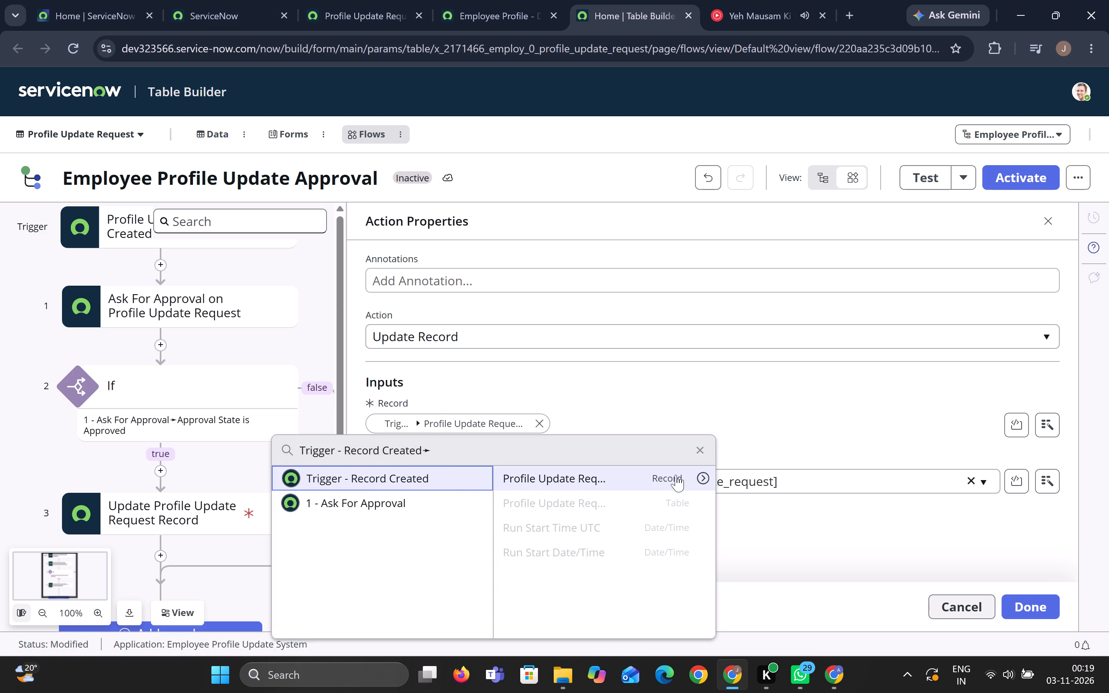
pyautogui.click(709, 473)
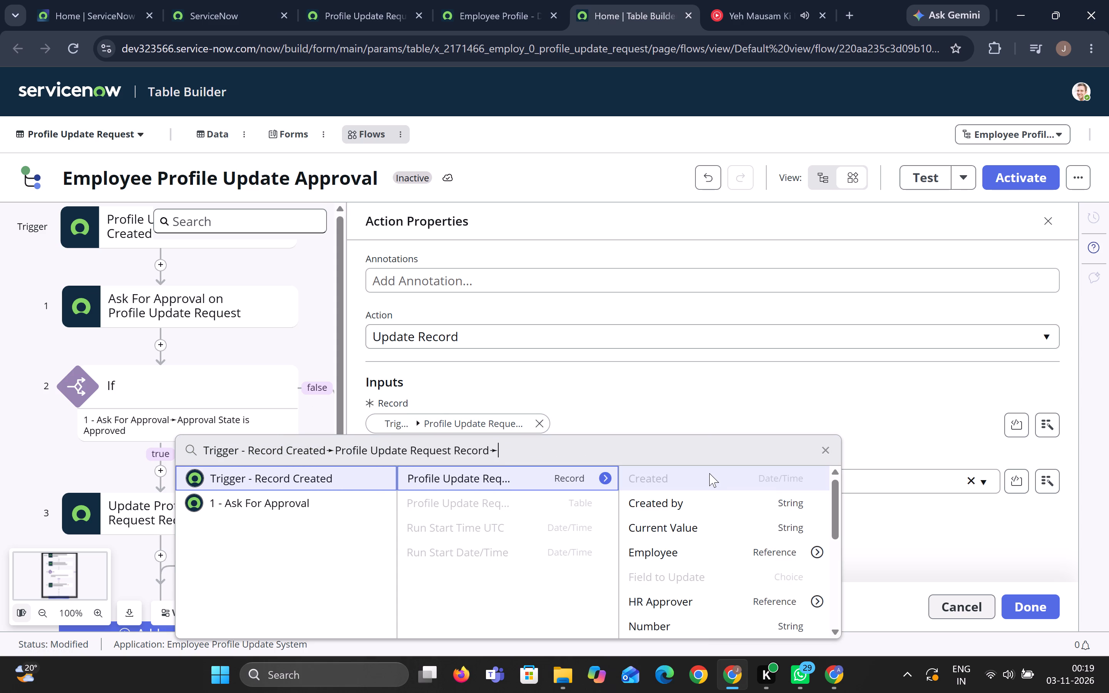
pyautogui.scroll(-3, 720, 516)
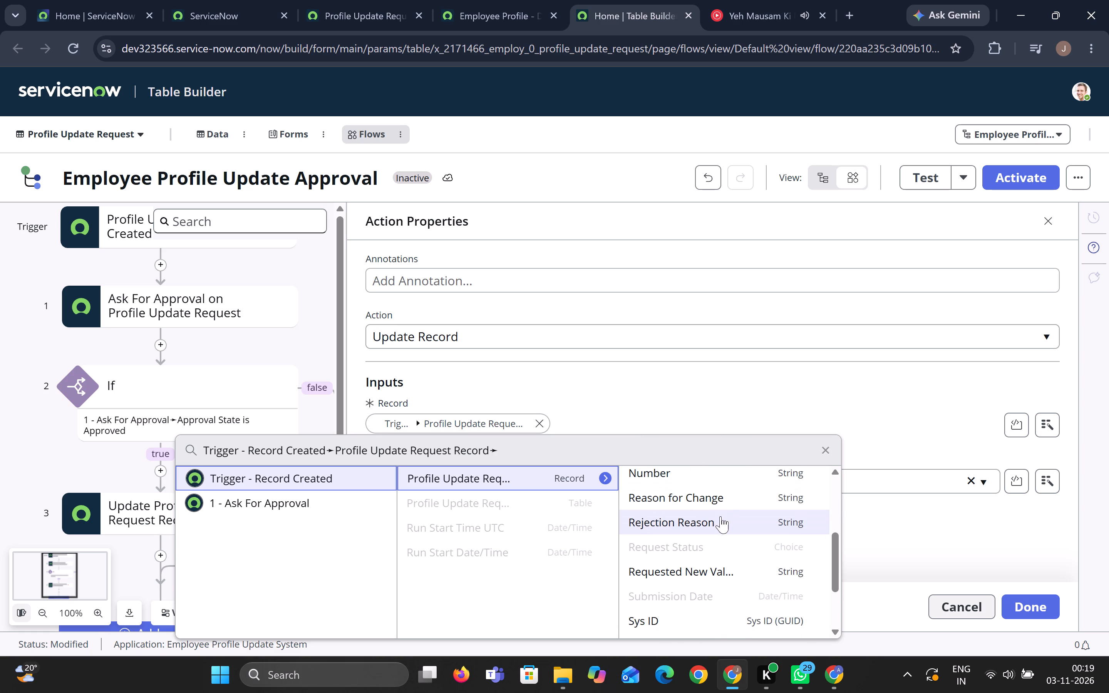
pyautogui.scroll(-2, 729, 549)
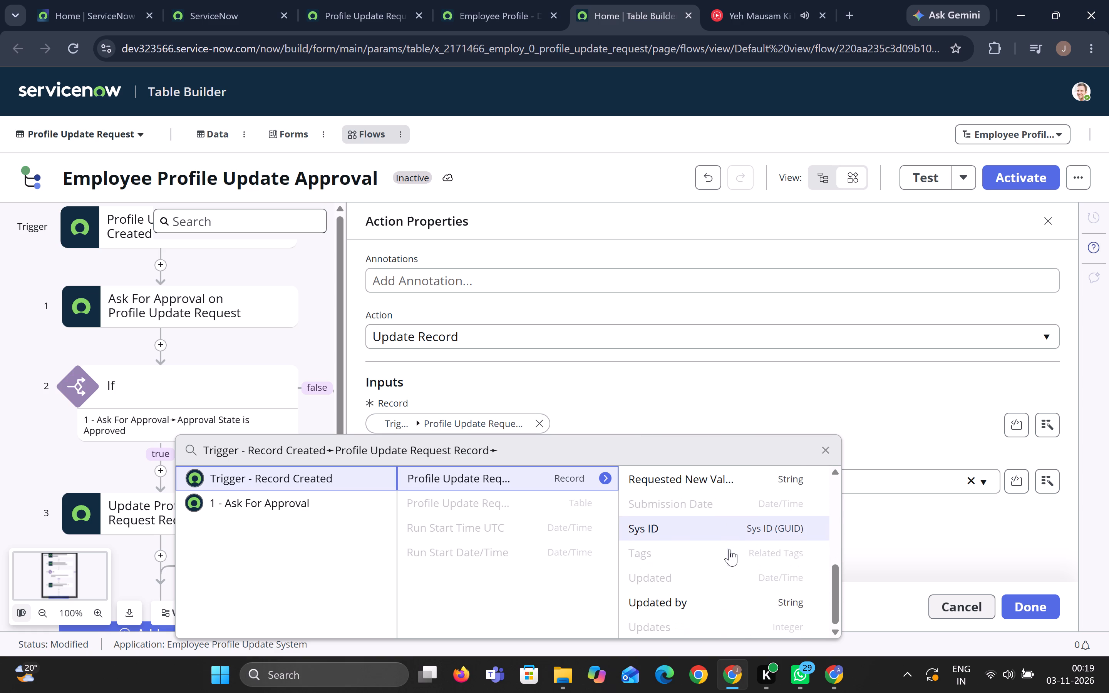
pyautogui.scroll(-1, 729, 549)
pyautogui.click(878, 526)
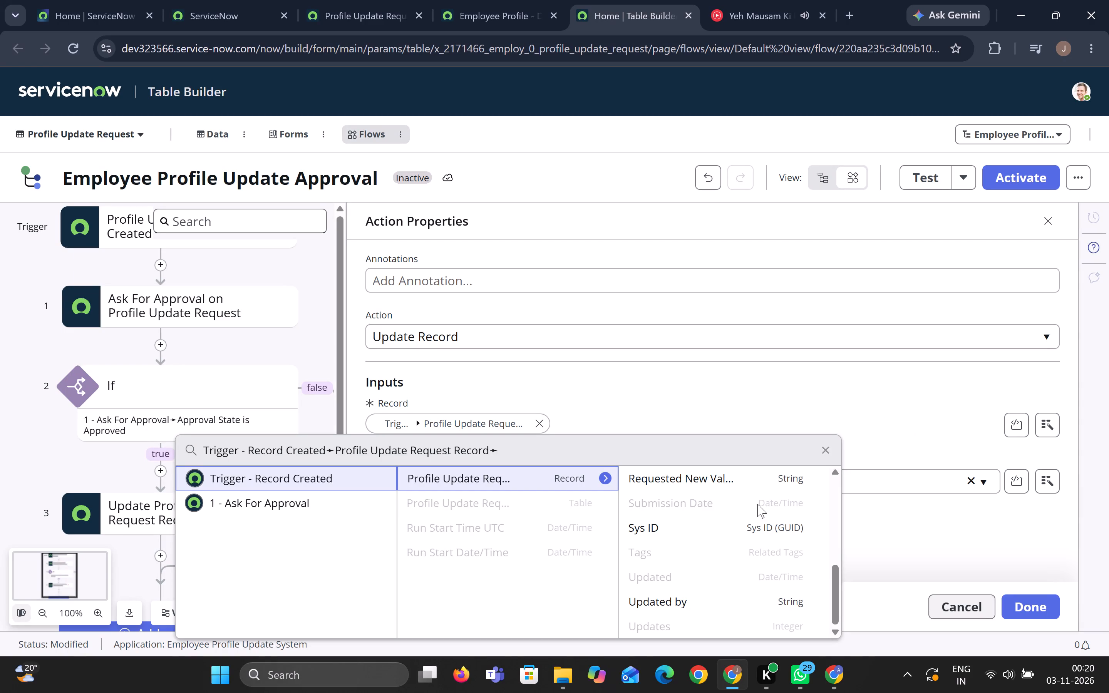
pyautogui.click(792, 410)
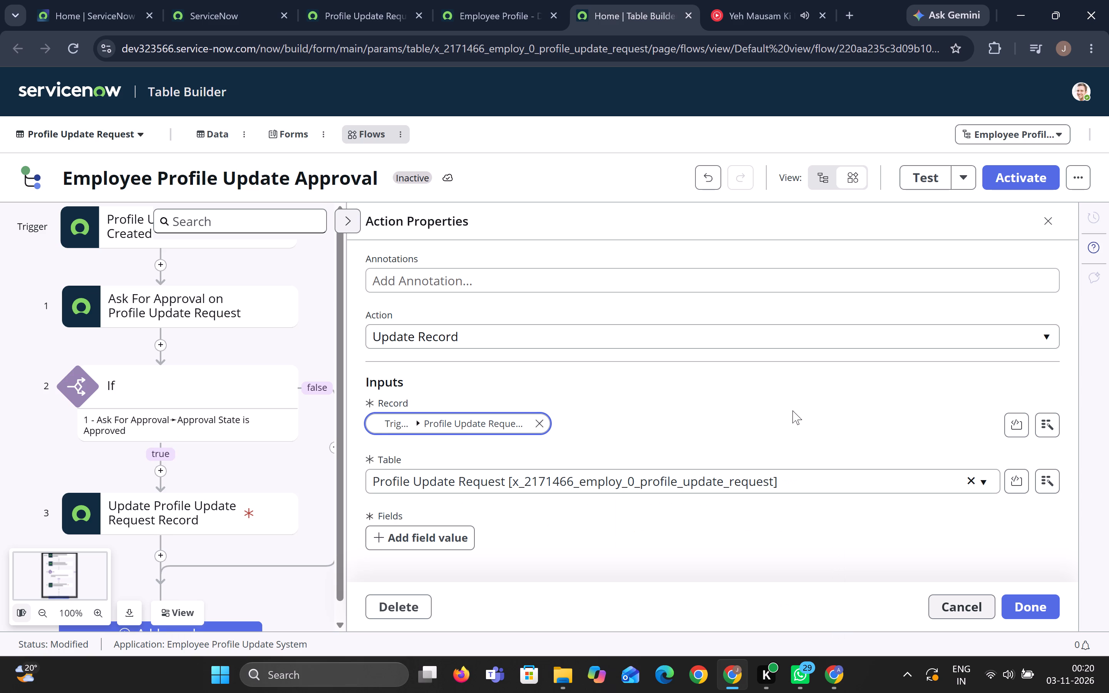
# Remove the Profile Update Request Record data pill from the Update Record action's Record input.
pyautogui.click(457, 423)
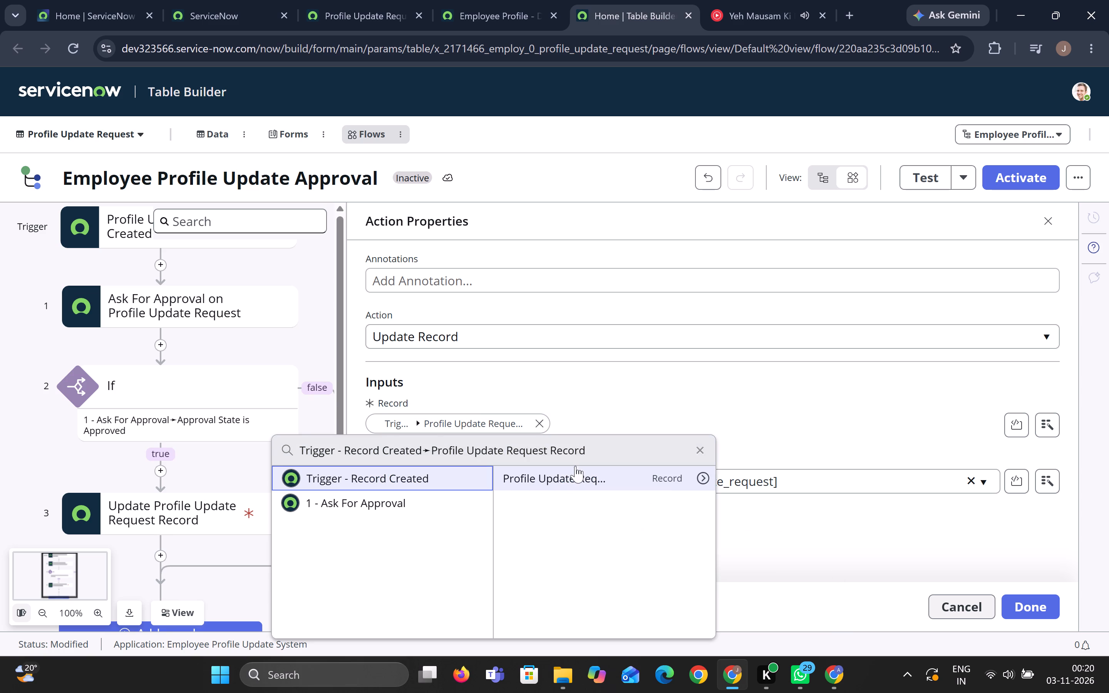
pyautogui.click(695, 455)
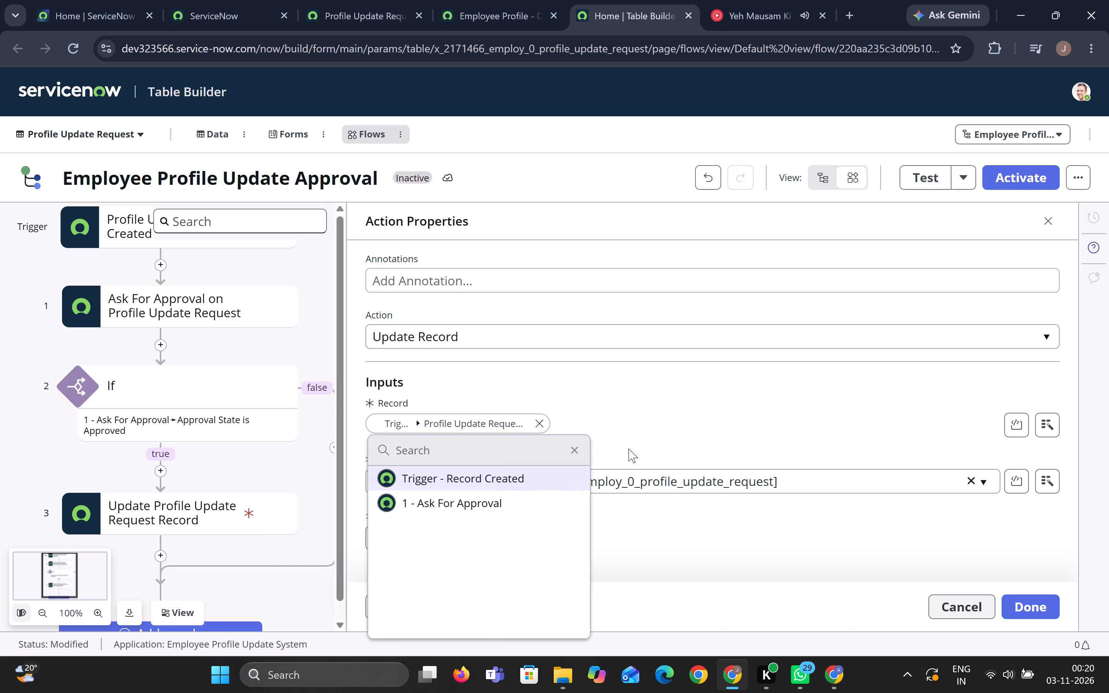
pyautogui.click(652, 411)
pyautogui.click(544, 425)
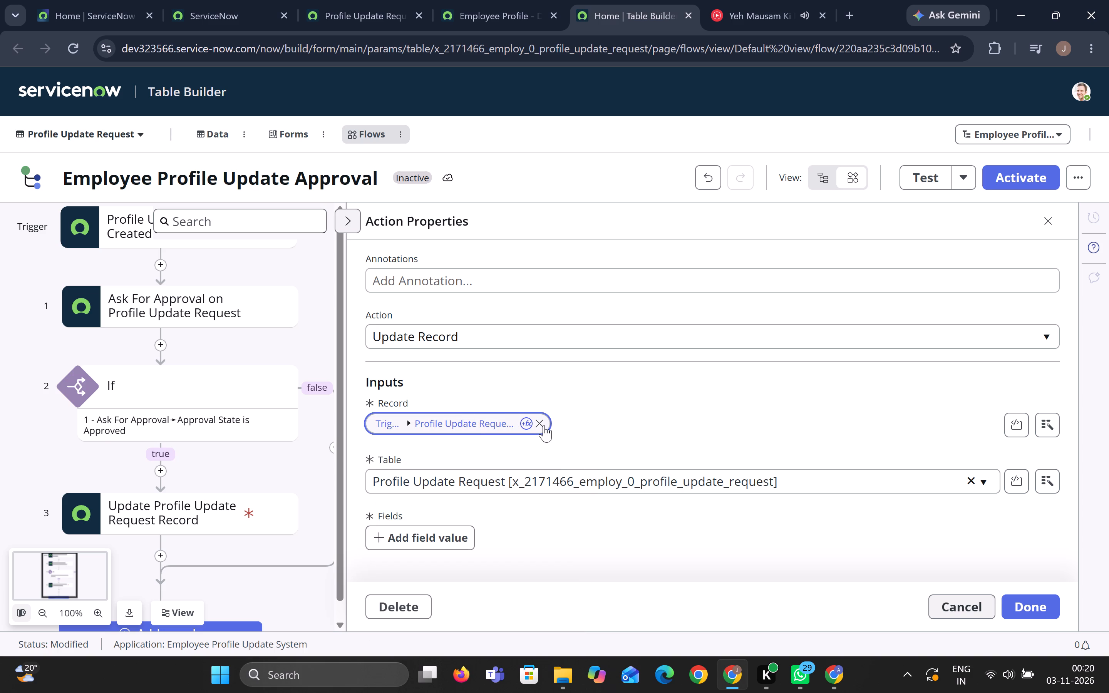
pyautogui.click(544, 425)
pyautogui.click(541, 425)
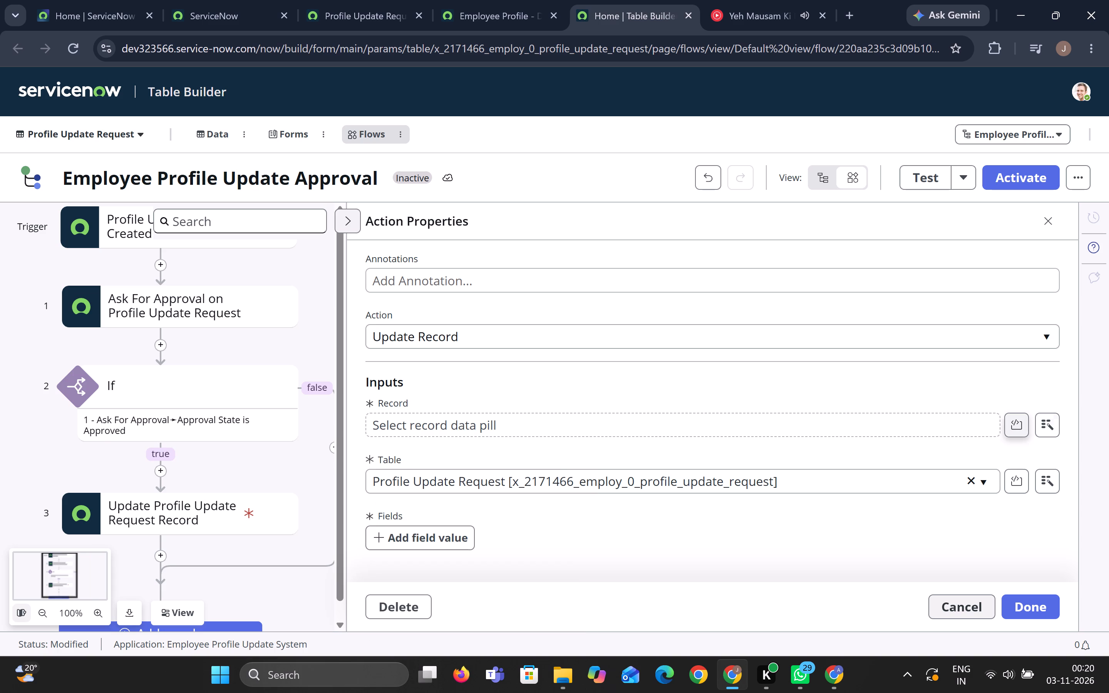
# Set the Update Record action's Record input to the Profile Update Request Record from the Record Created trigger.
pyautogui.click(772, 435)
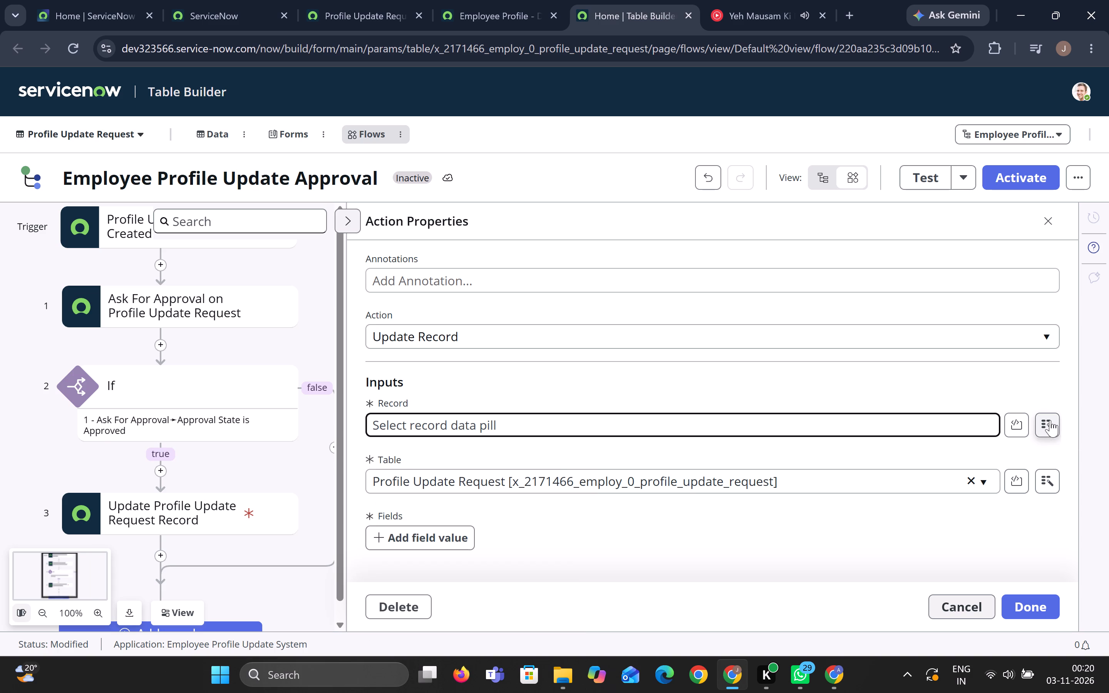
pyautogui.click(1050, 420)
pyautogui.click(962, 482)
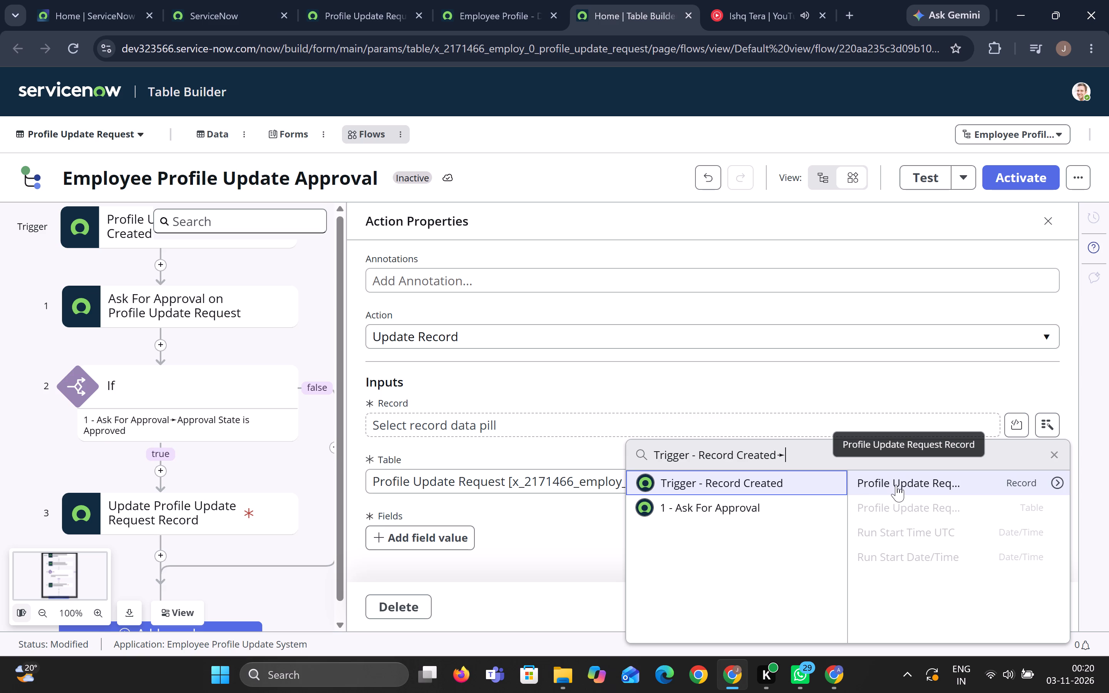
pyautogui.click(896, 485)
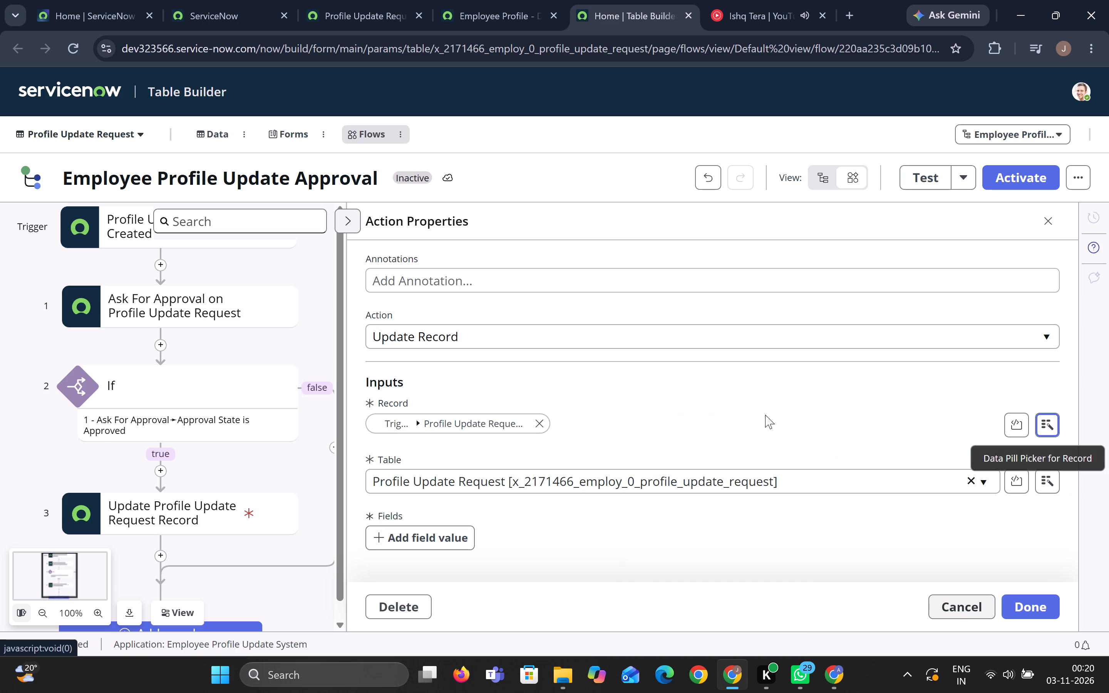
# Add a field value setting Request Status to Approved in the true-branch Update Record action, and save the action.
pyautogui.scroll(-1, 765, 415)
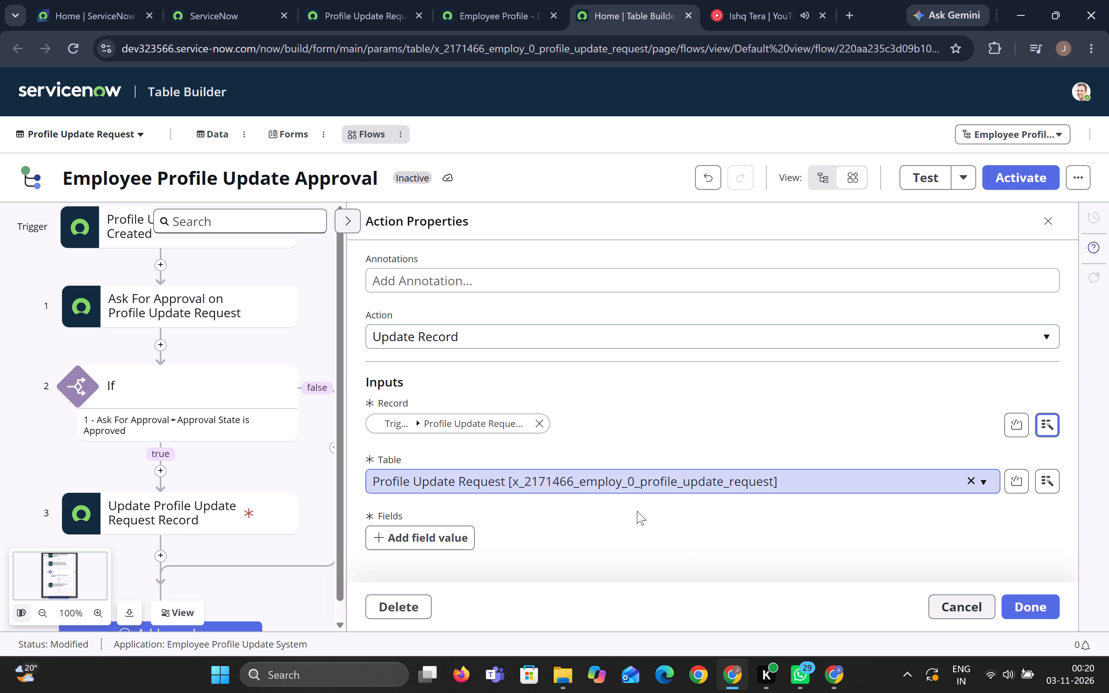
pyautogui.click(419, 539)
pyautogui.click(507, 530)
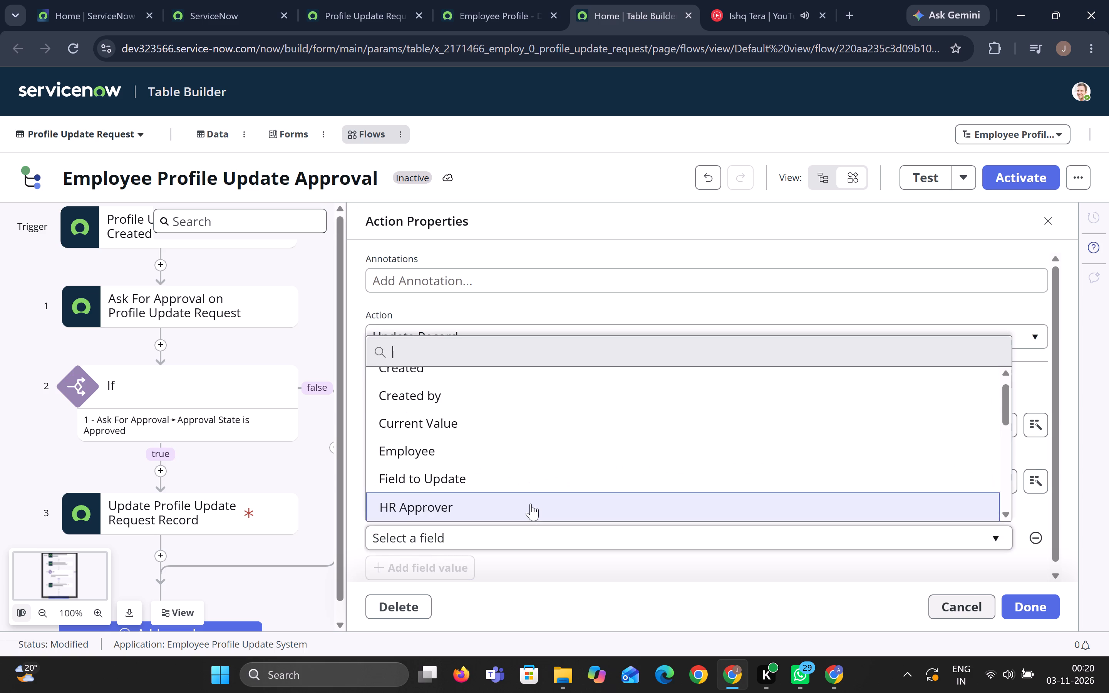
pyautogui.scroll(-2, 531, 504)
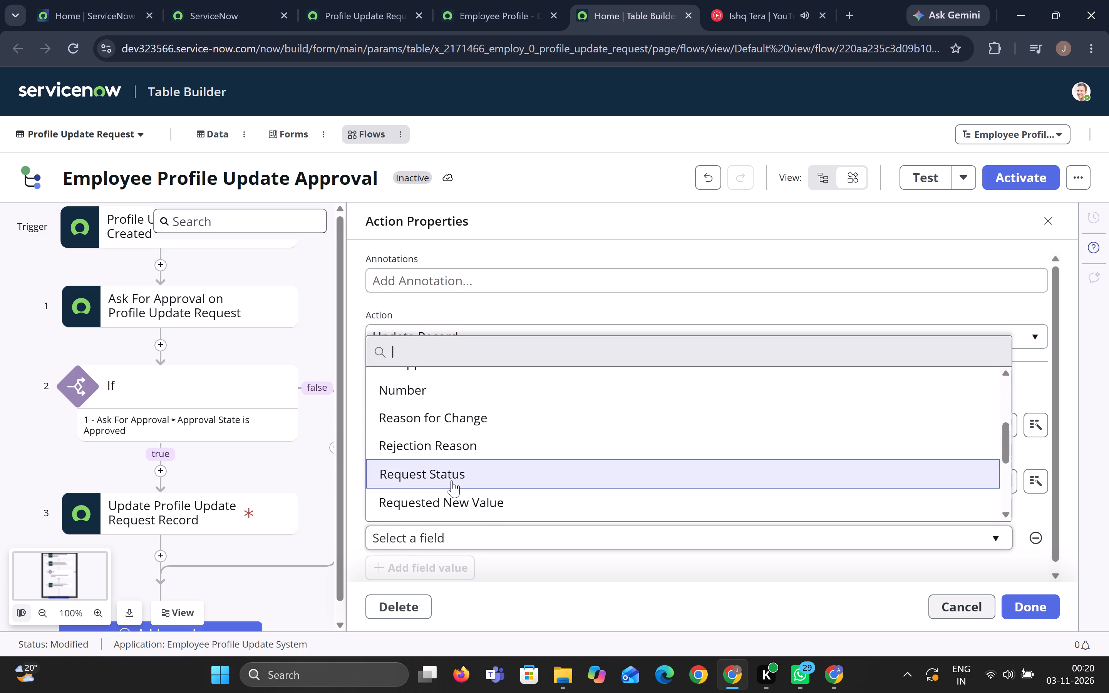
pyautogui.click(452, 480)
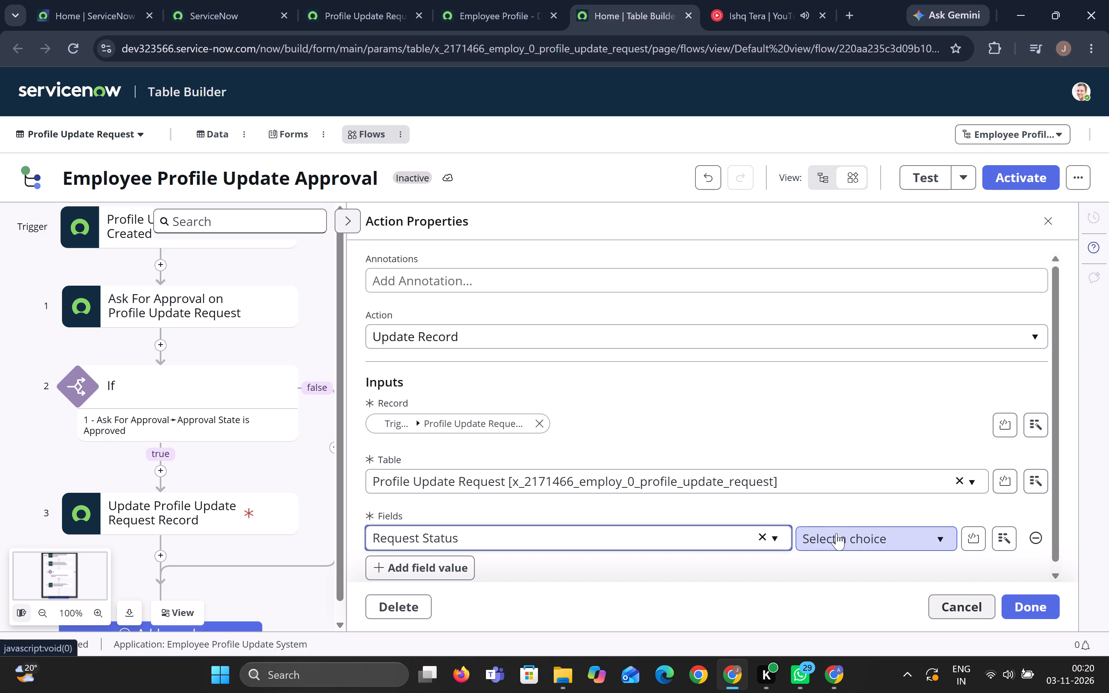
pyautogui.click(836, 533)
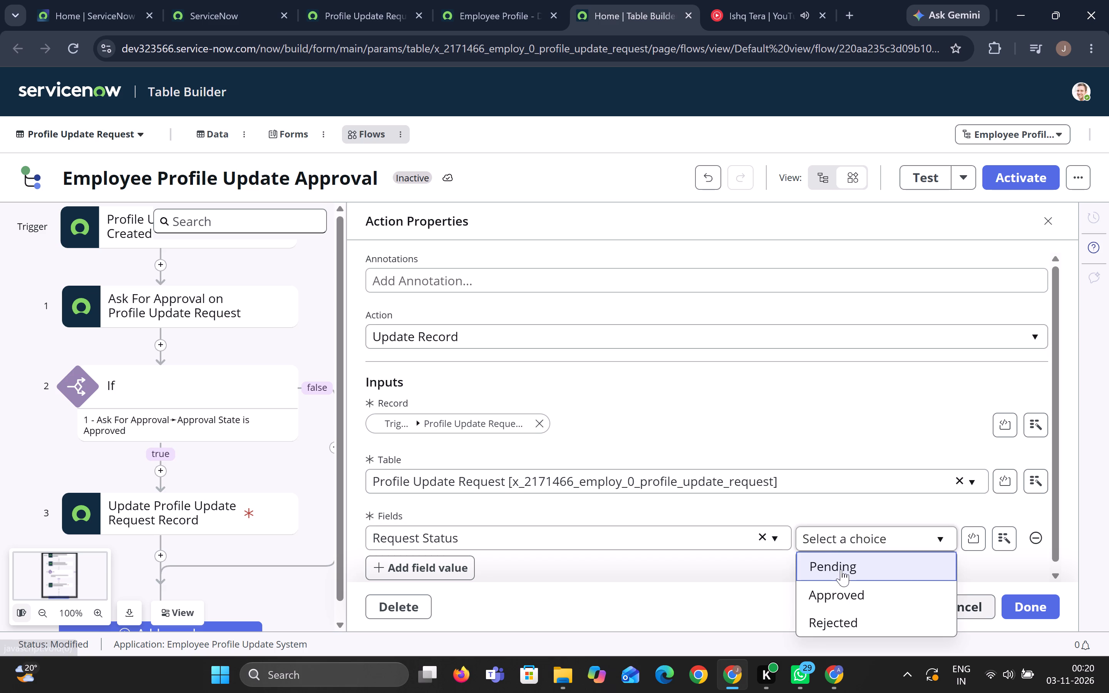
pyautogui.click(847, 588)
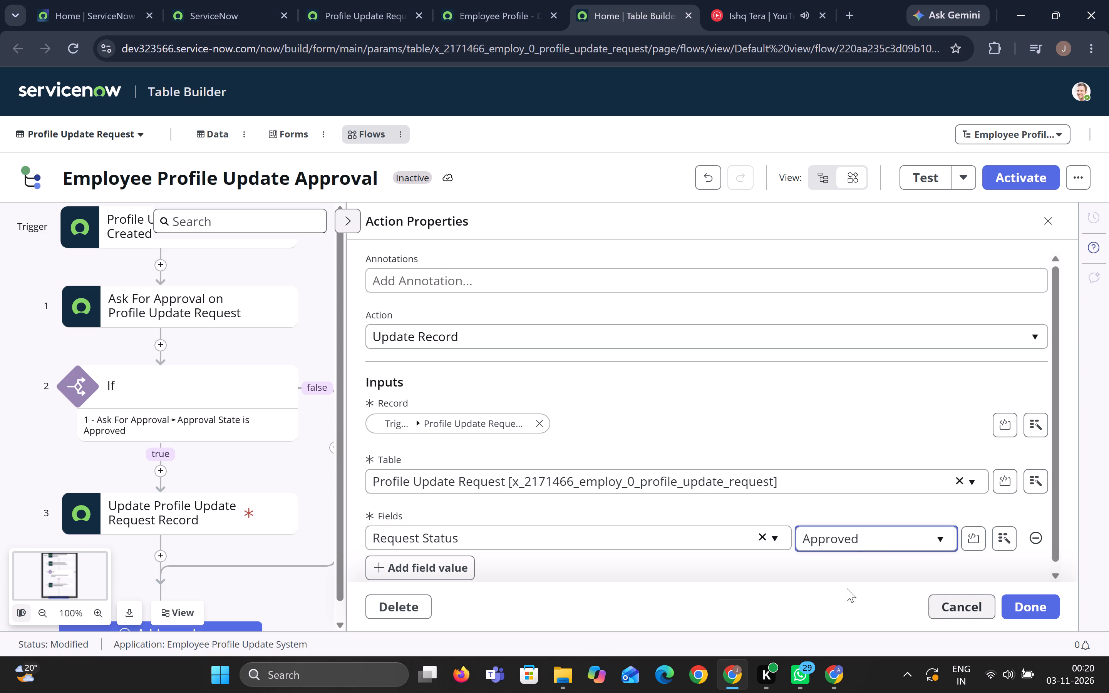
pyautogui.scroll(-1, 872, 513)
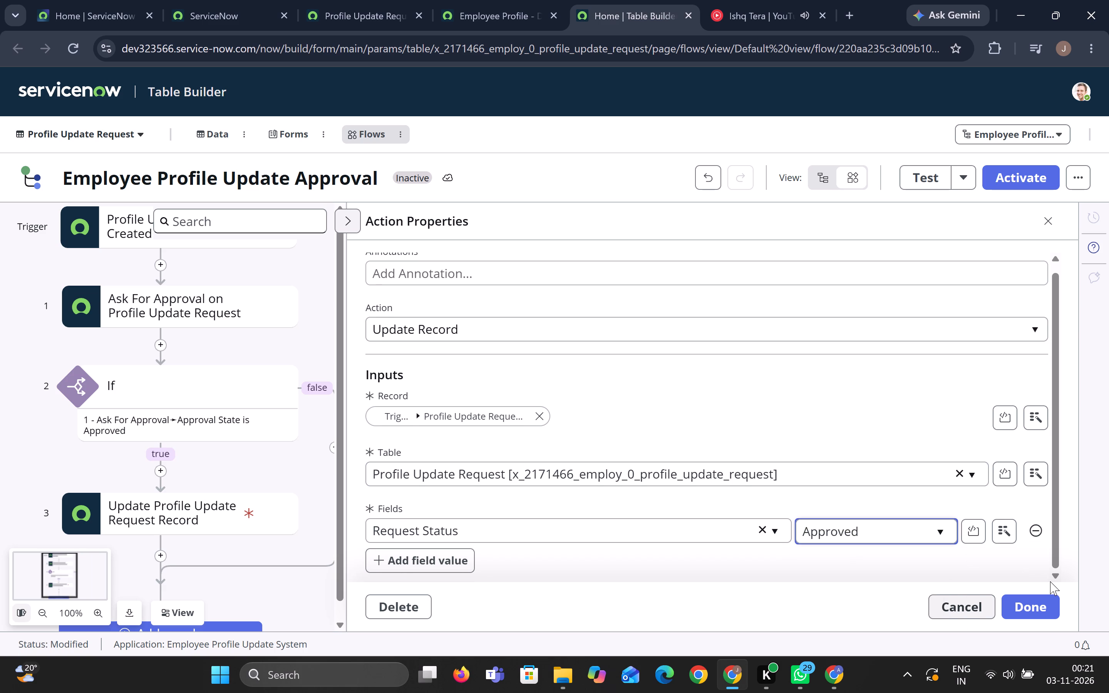
pyautogui.click(1038, 614)
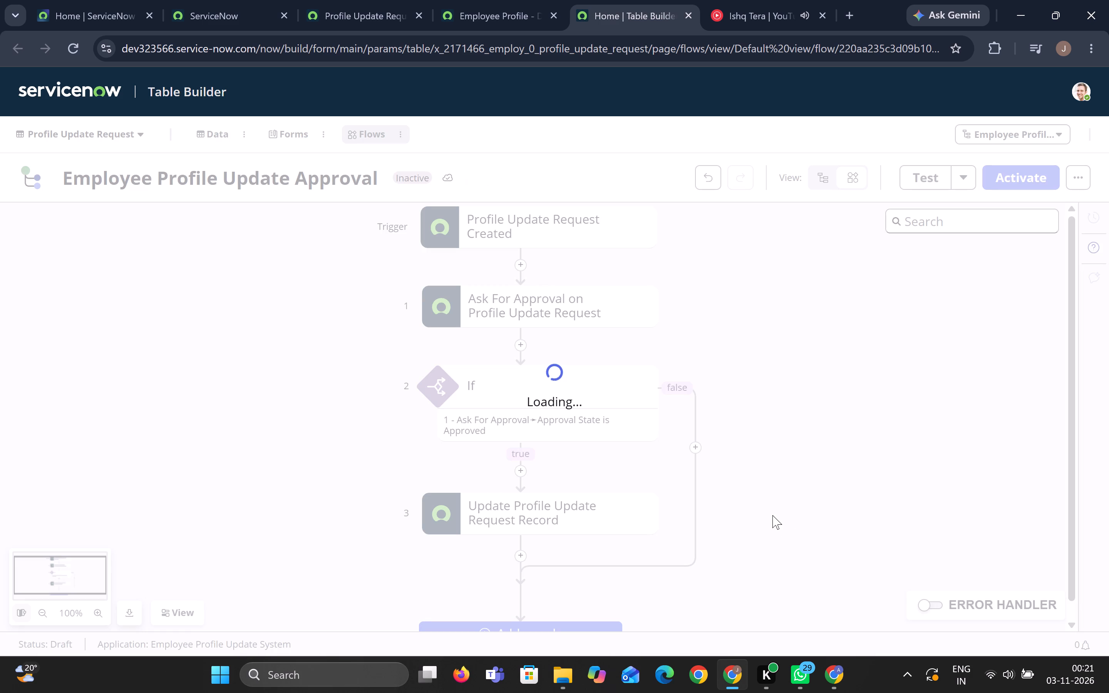
# Add an Update Record action to the false branch of the If condition, searching the actions for "update".
pyautogui.click(697, 447)
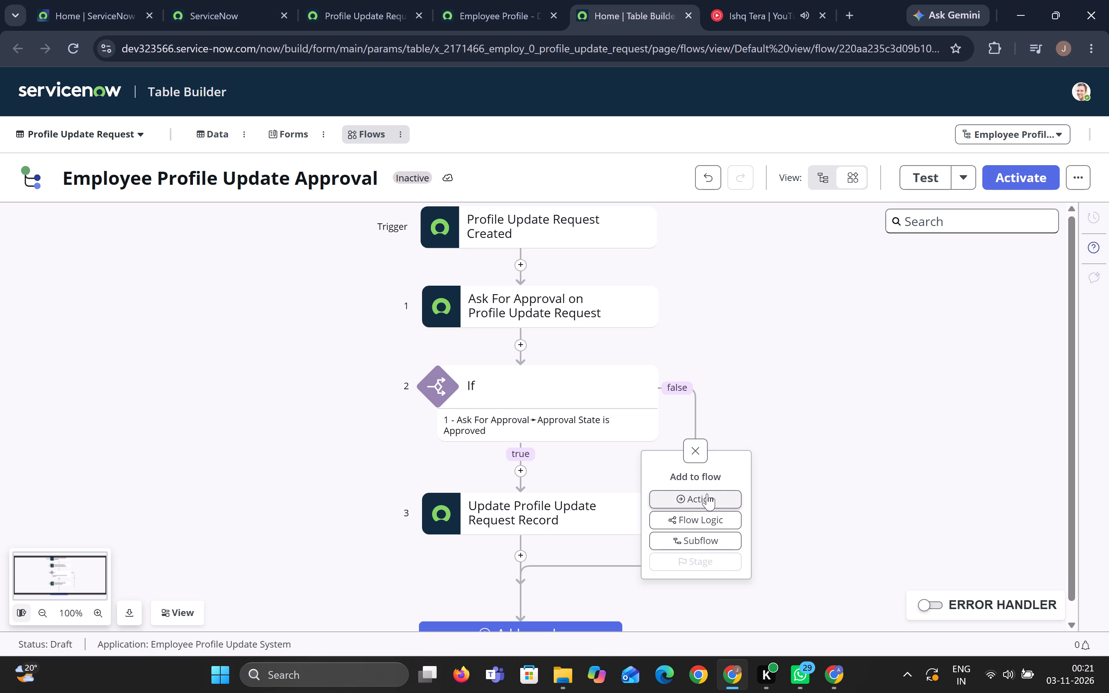
pyautogui.click(707, 494)
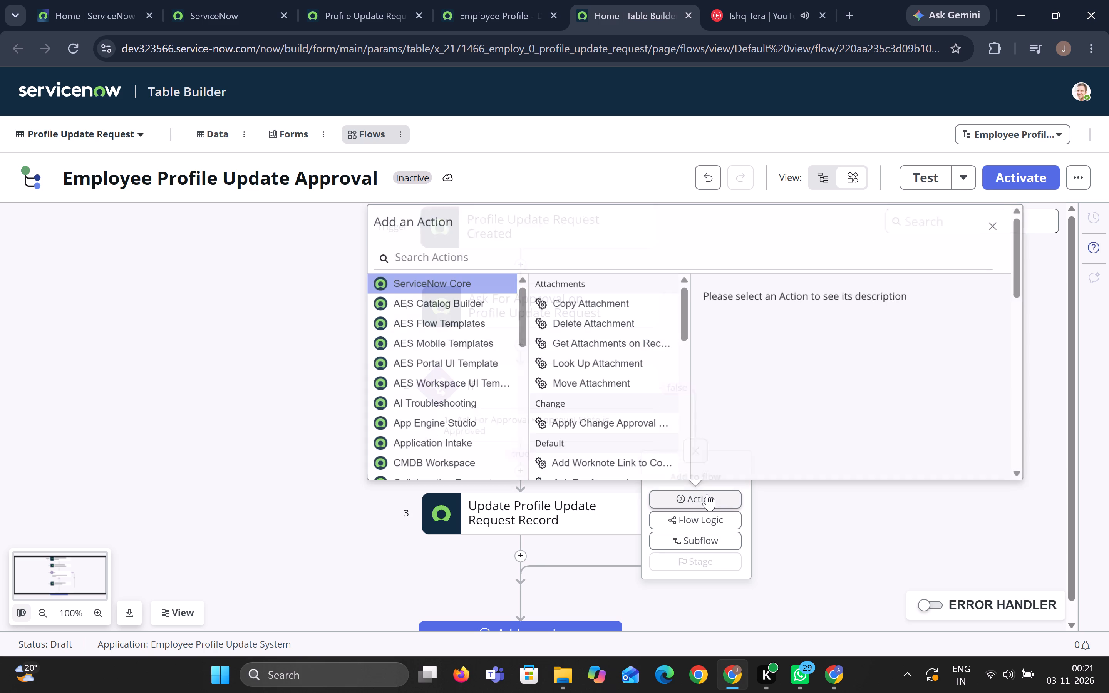
pyautogui.click(471, 256)
pyautogui.write('update')
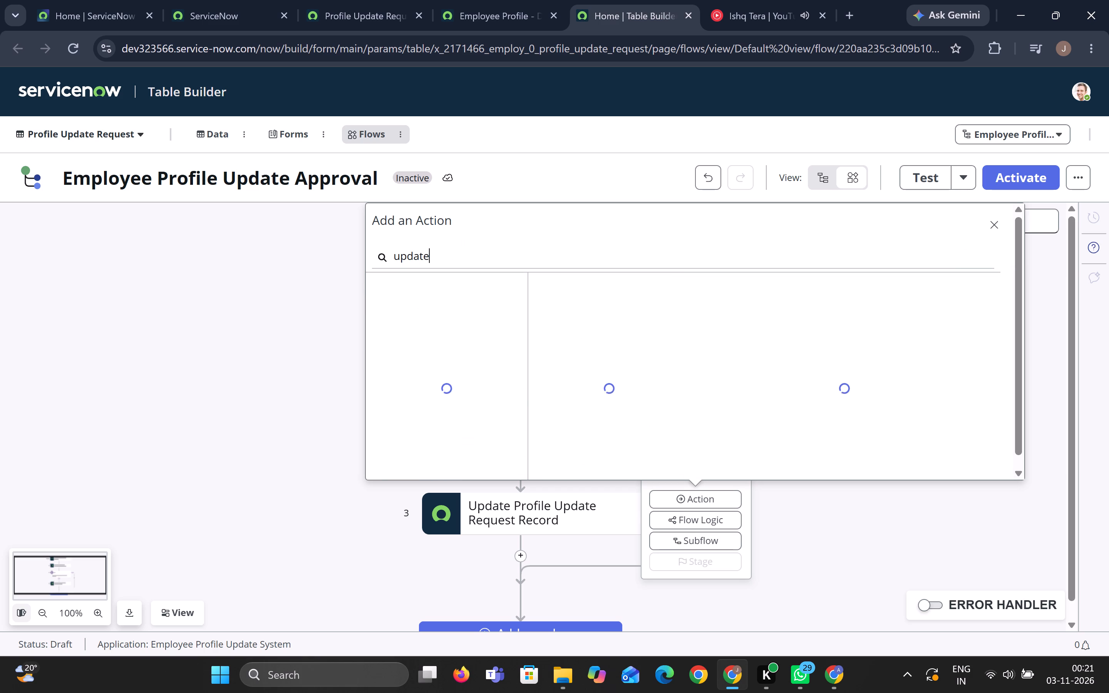
pyautogui.click(598, 339)
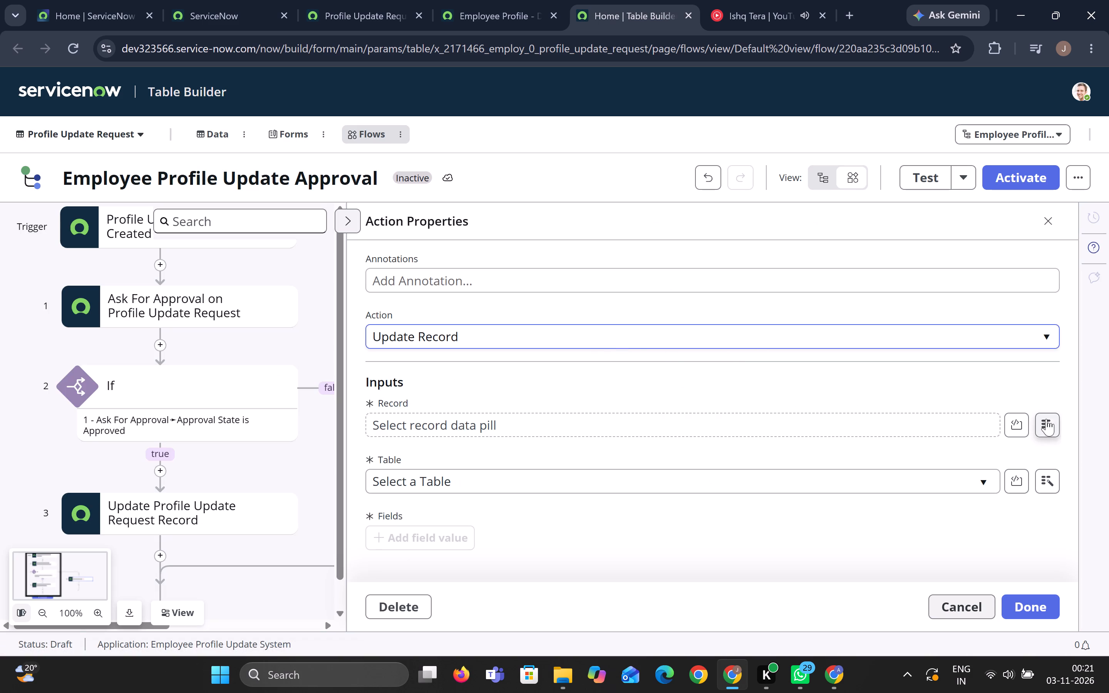
# Set the false-branch Update Record action's Record input to the Profile Update Request Record from the Record Created trigger.
pyautogui.click(1049, 429)
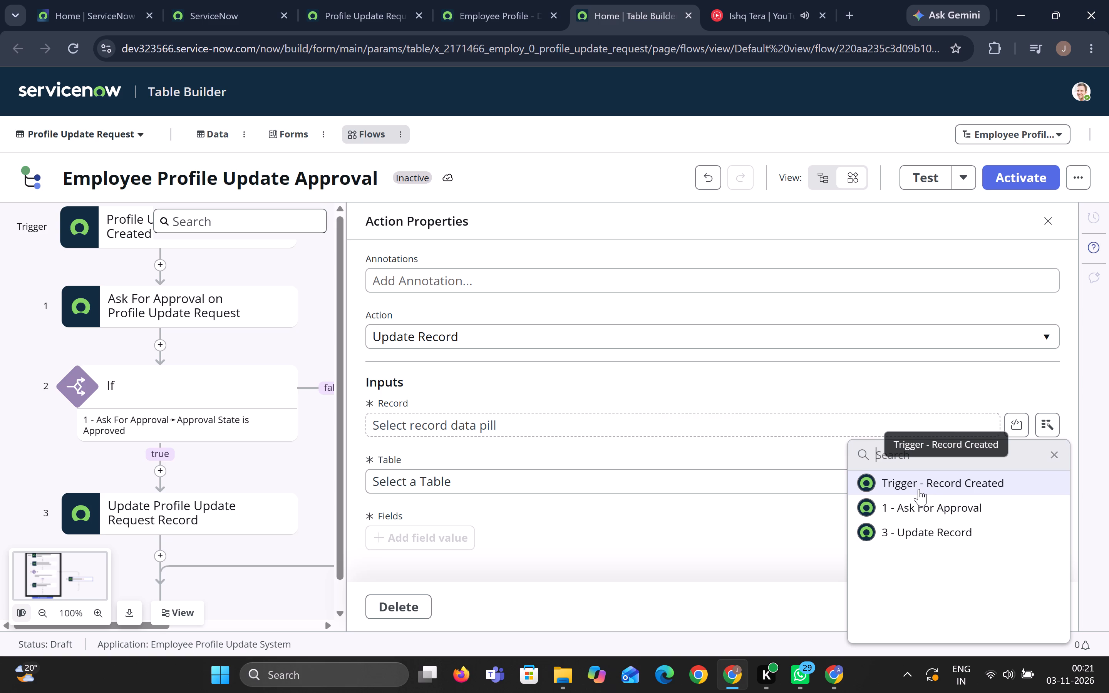
pyautogui.click(919, 489)
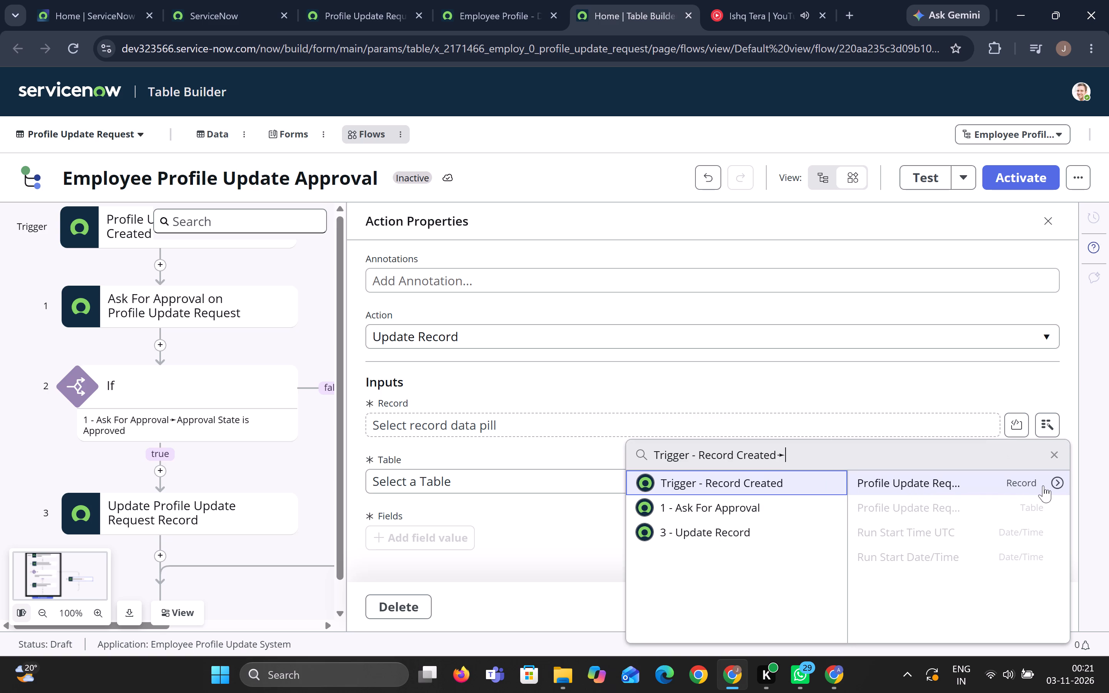
pyautogui.click(1052, 485)
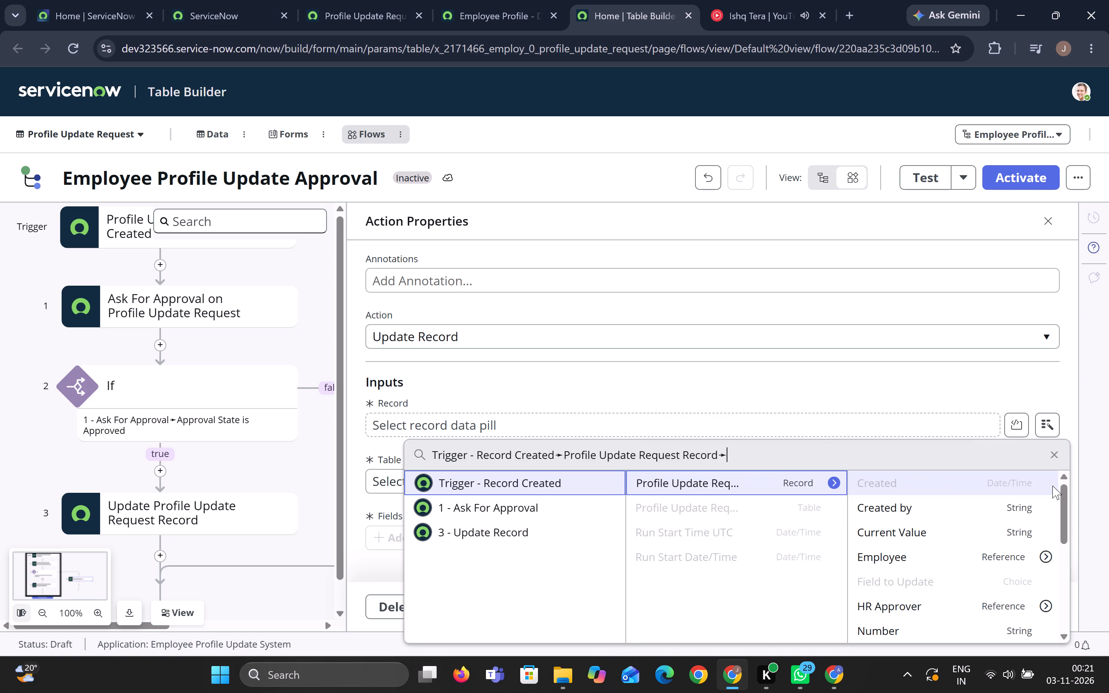
pyautogui.scroll(-2, 950, 518)
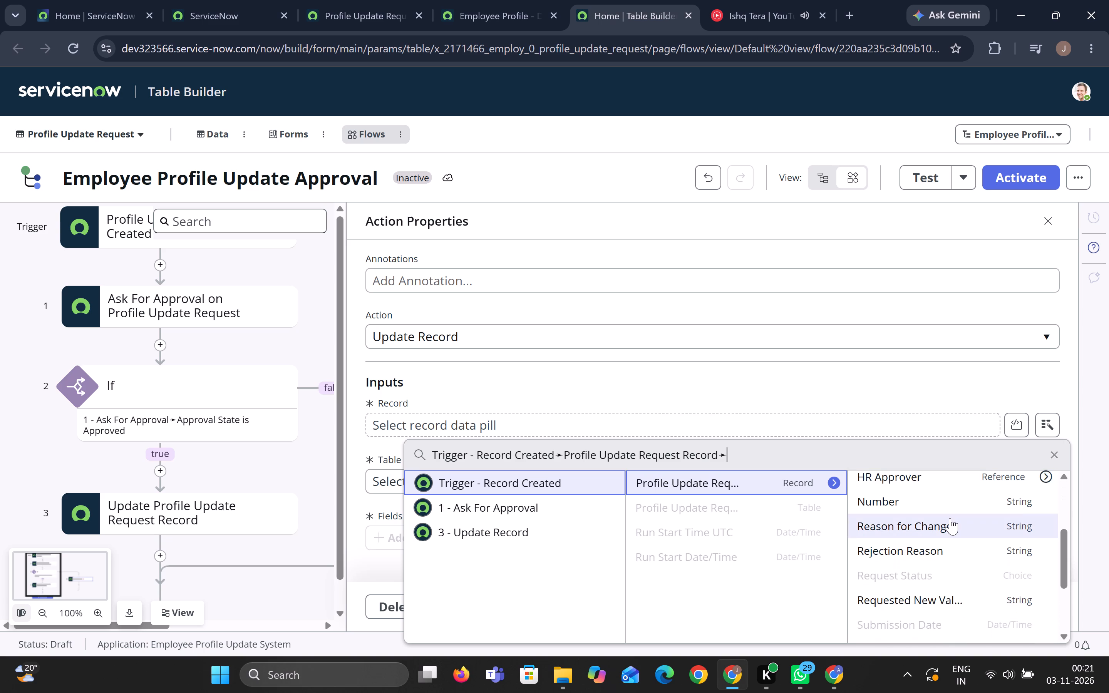
pyautogui.scroll(-2, 950, 518)
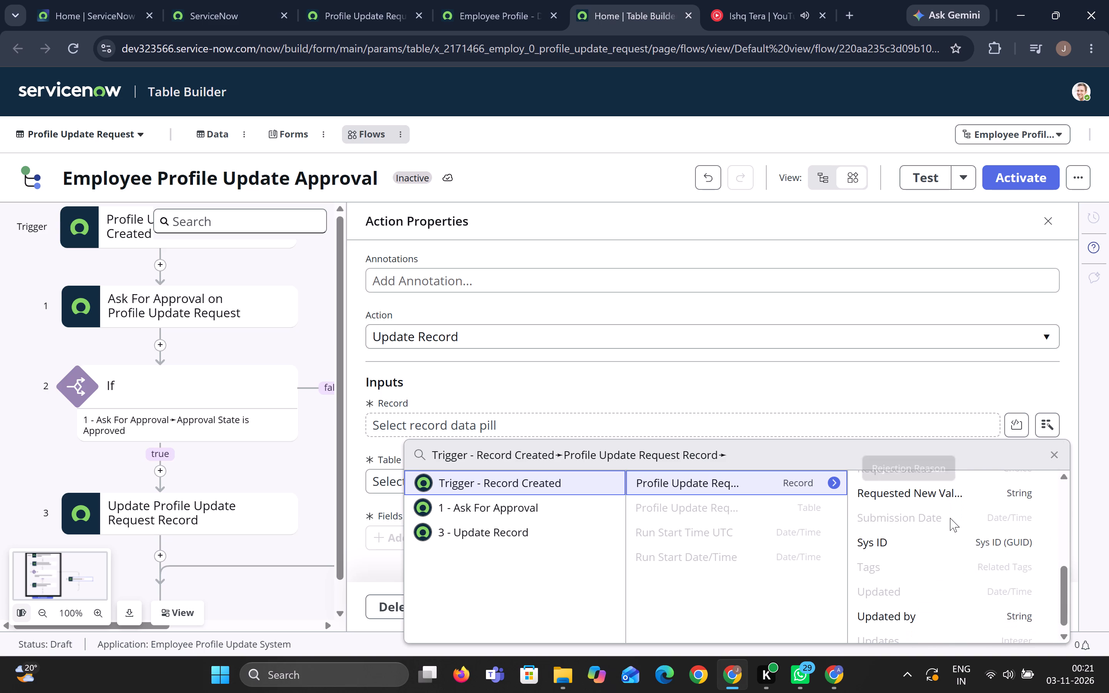
pyautogui.scroll(-1, 950, 518)
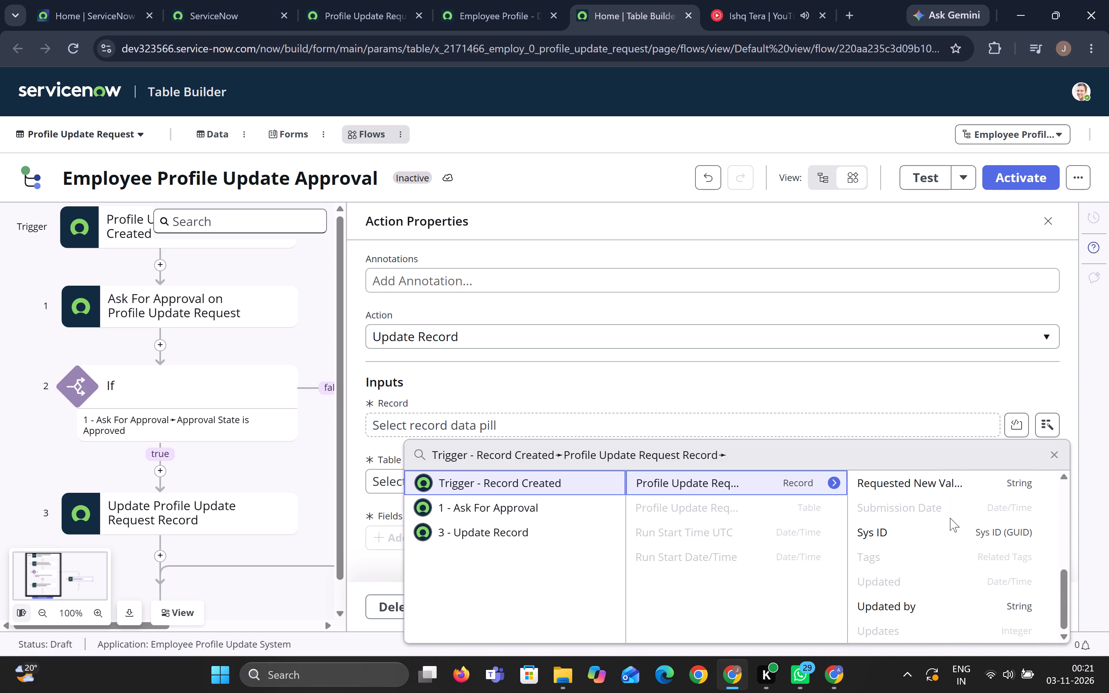
pyautogui.scroll(2, 950, 518)
pyautogui.click(899, 398)
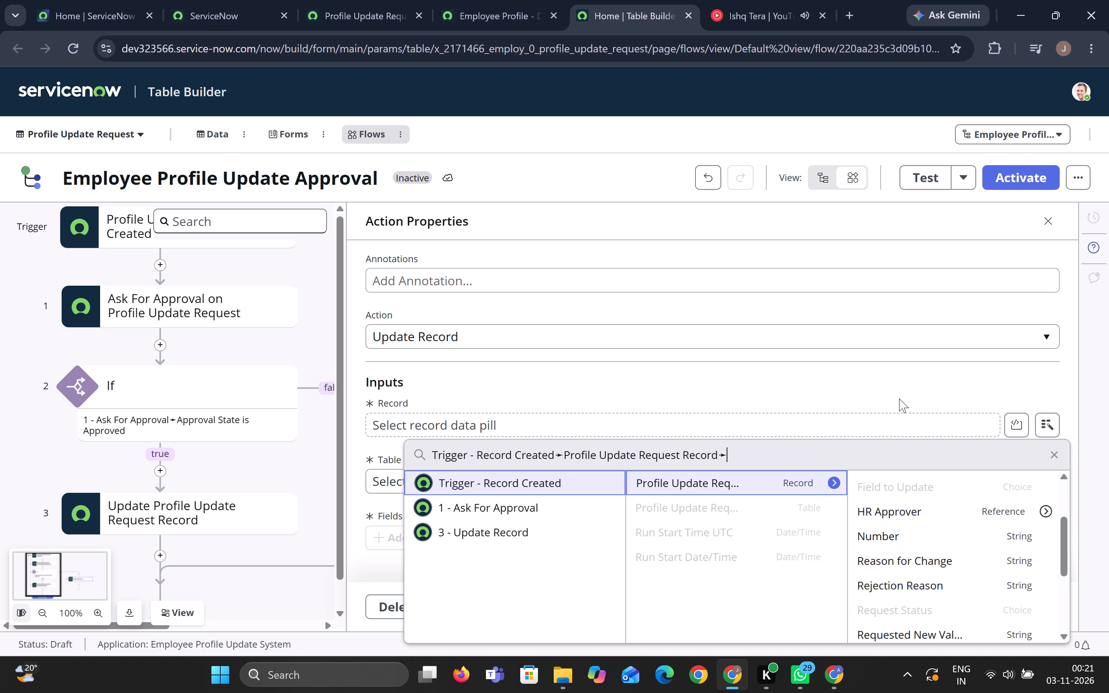
pyautogui.click(670, 478)
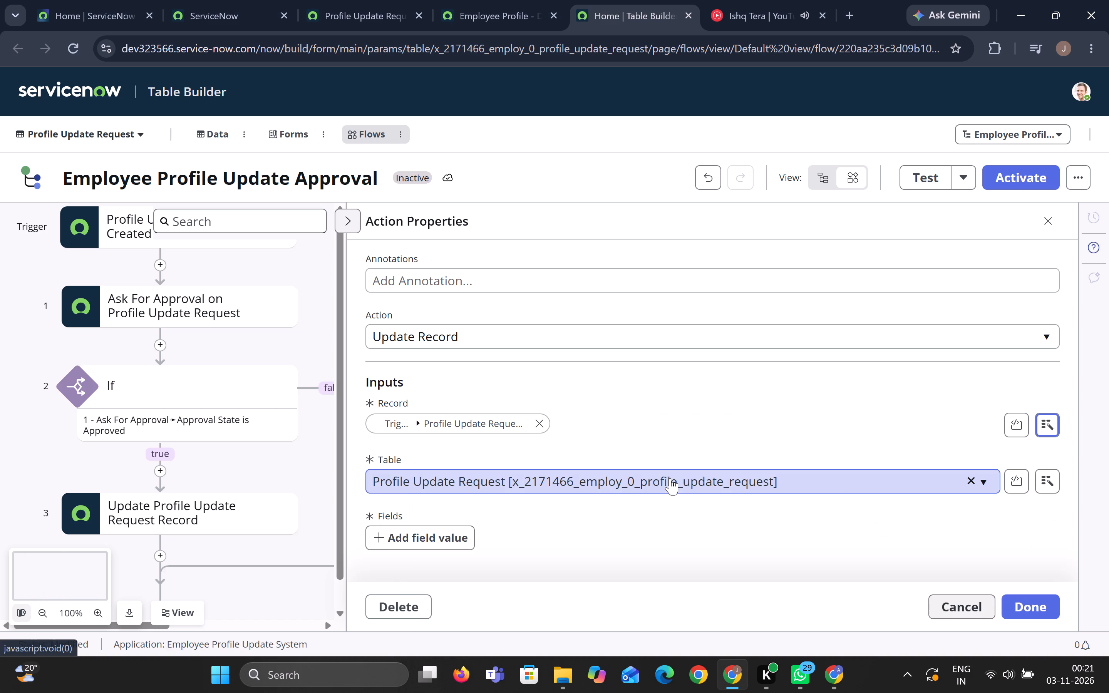
# Add a field value setting Request Status to Rejected in the false-branch Update Record action, and save the action.
pyautogui.scroll(-2, 681, 385)
pyautogui.click(416, 537)
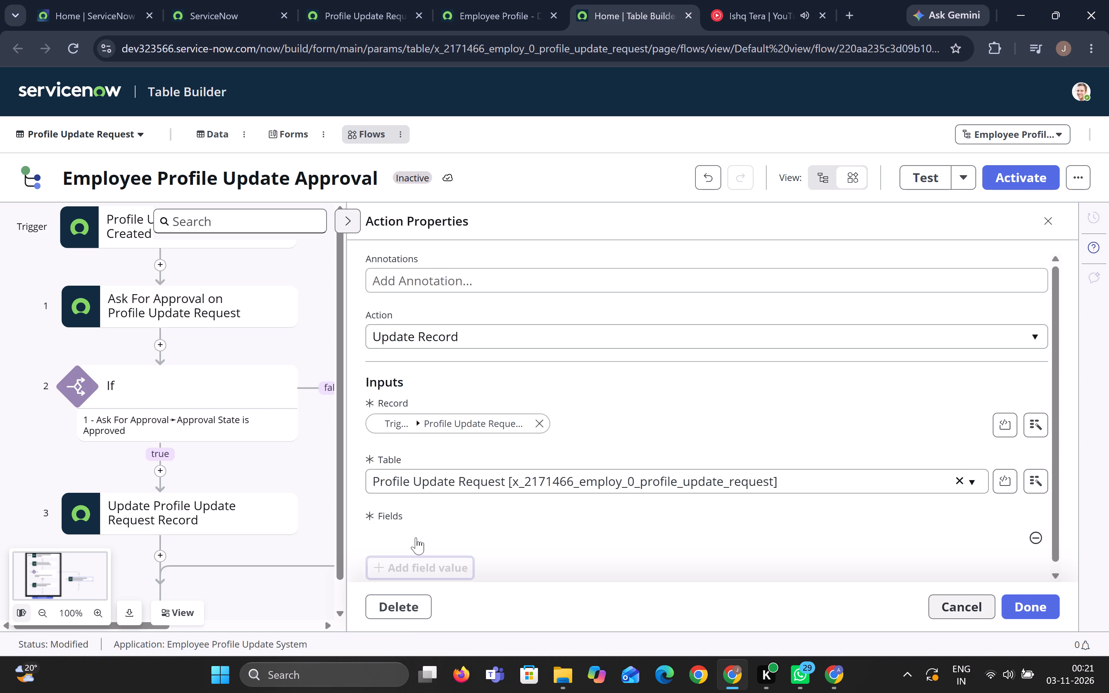
pyautogui.click(493, 534)
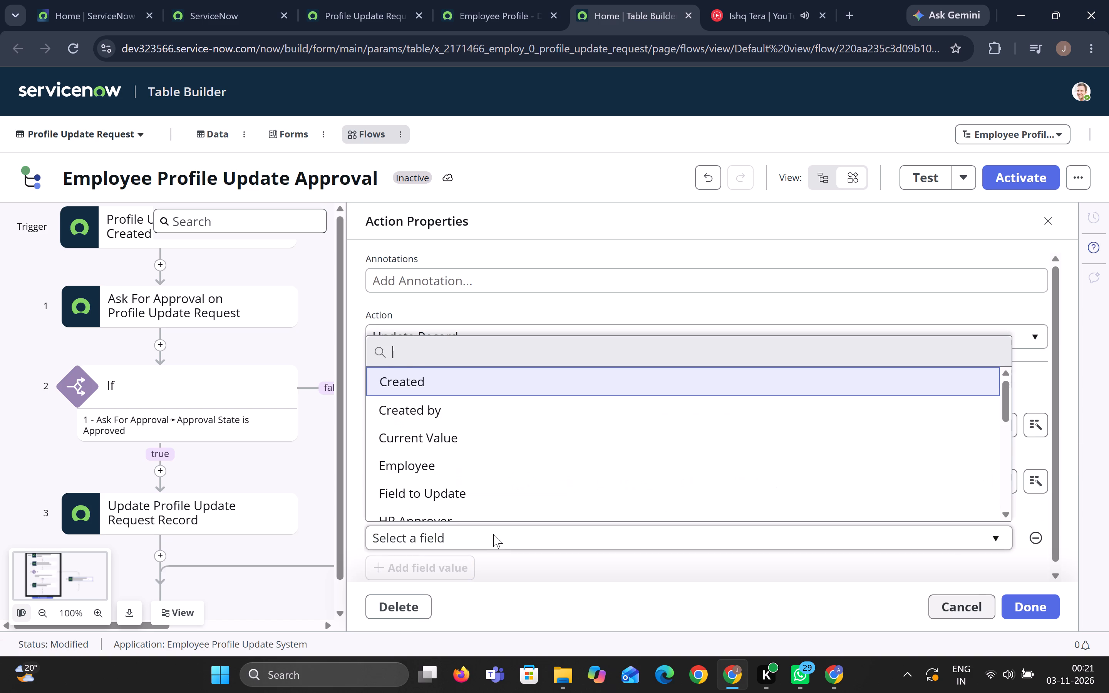
pyautogui.scroll(-2, 541, 479)
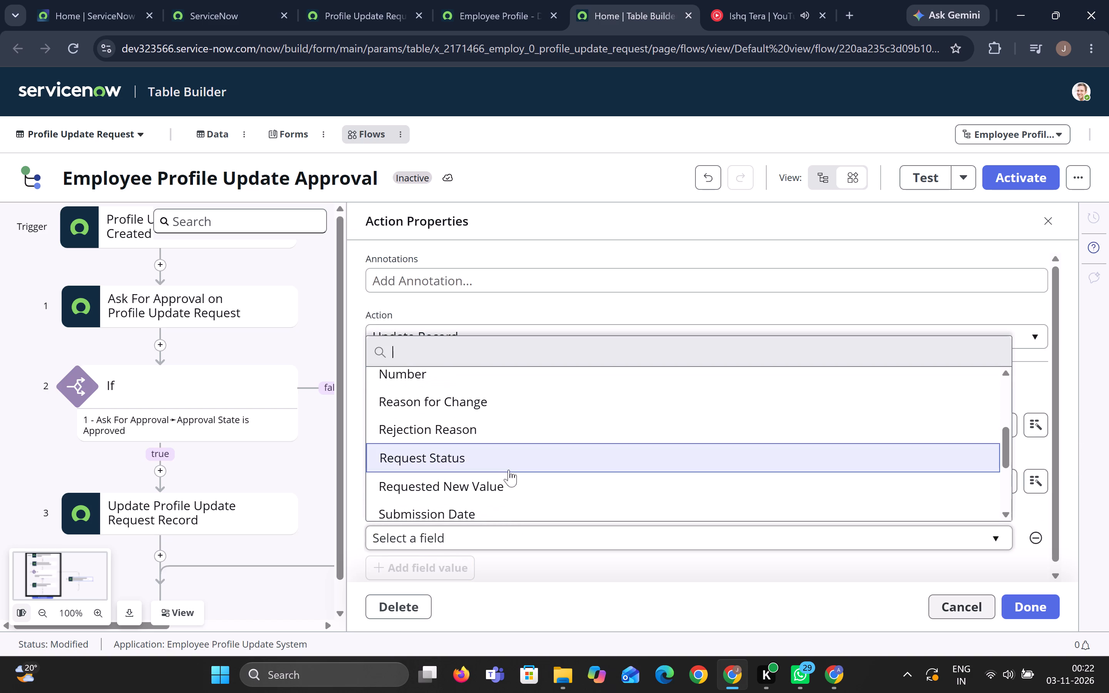
pyautogui.click(499, 465)
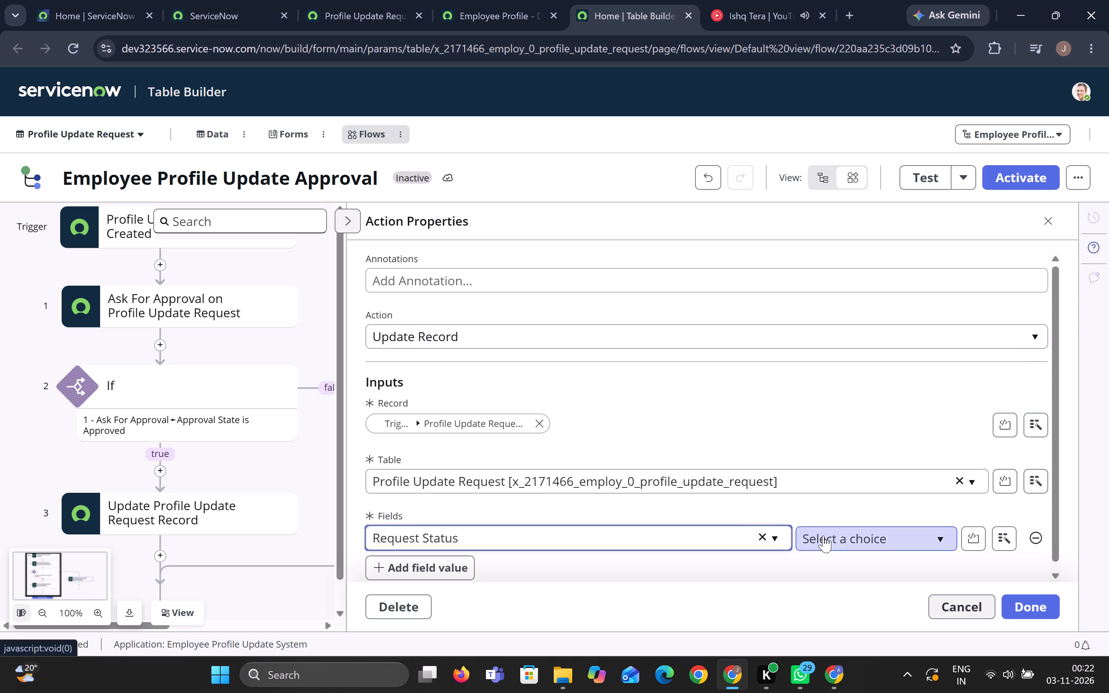
pyautogui.click(823, 536)
pyautogui.click(854, 614)
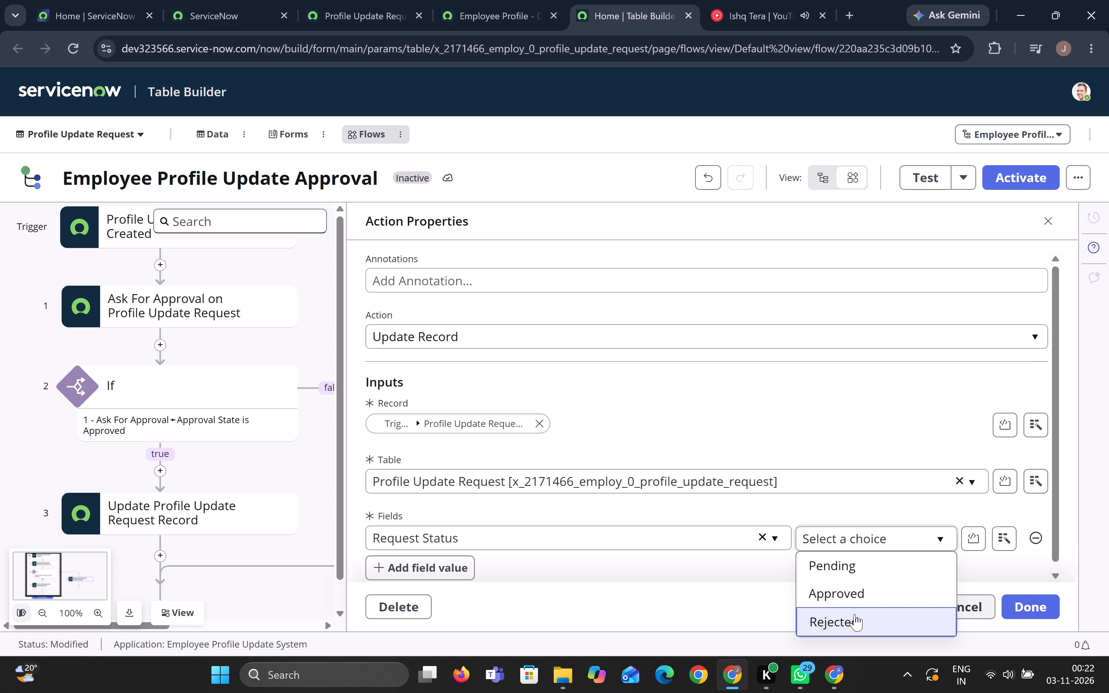
pyautogui.click(1019, 603)
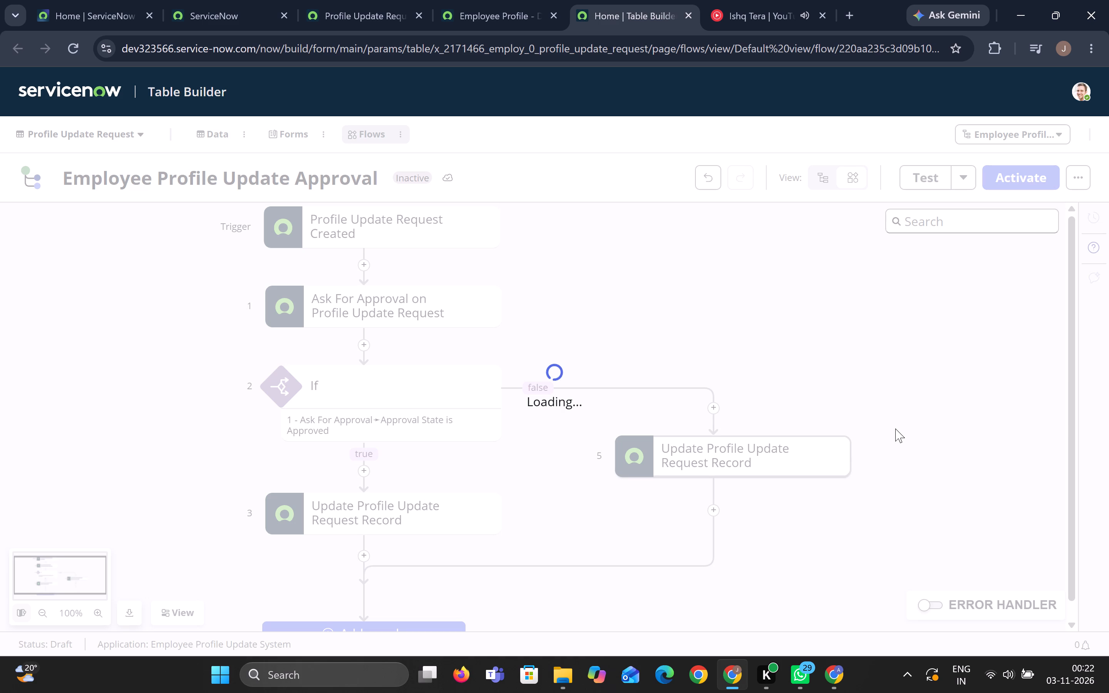
# Add a second field value for Rejection Reason in the false-branch Update Record action.
pyautogui.click(719, 445)
pyautogui.scroll(-2, 813, 434)
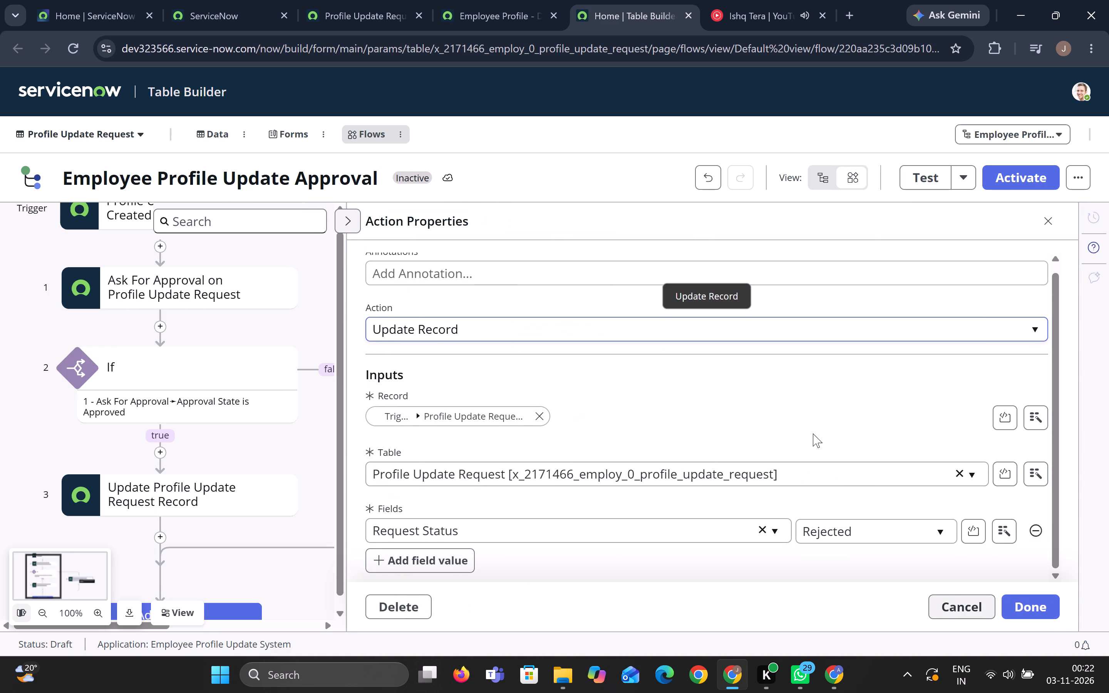
pyautogui.scroll(-1, 813, 434)
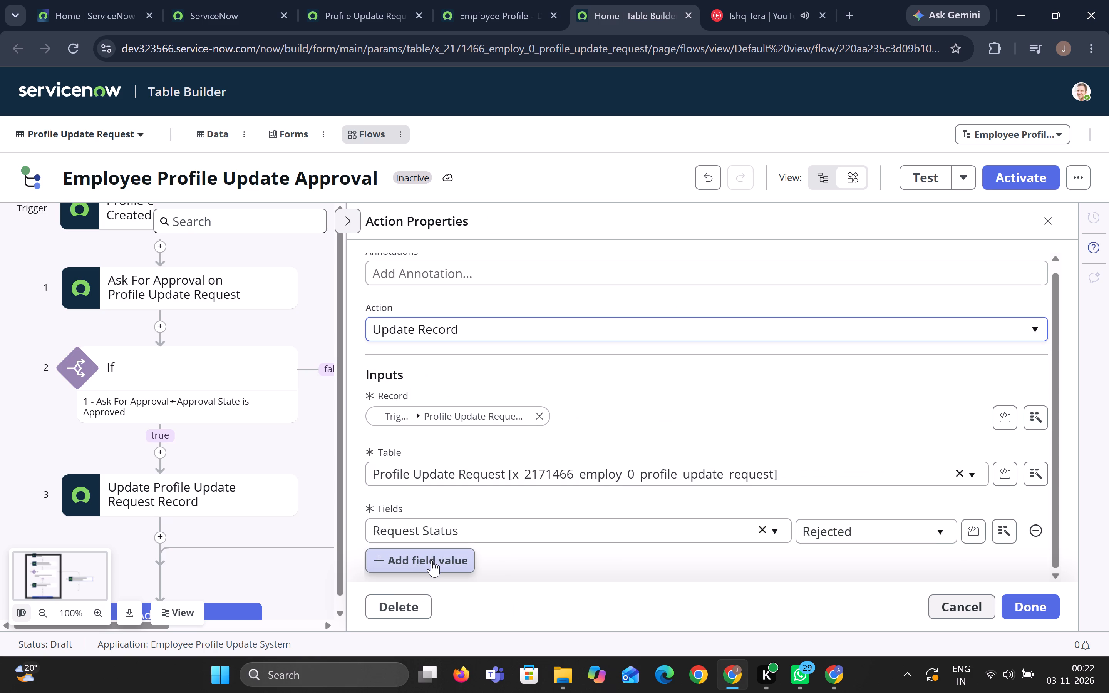
pyautogui.click(432, 560)
pyautogui.click(448, 557)
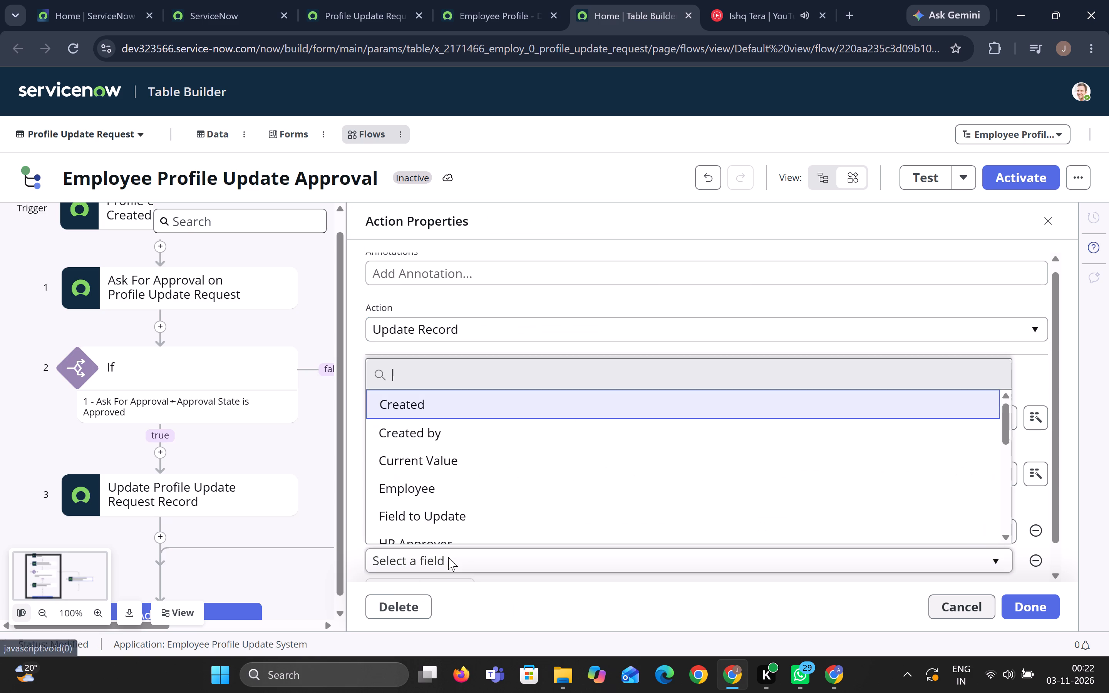
pyautogui.scroll(-2, 497, 481)
pyautogui.click(491, 417)
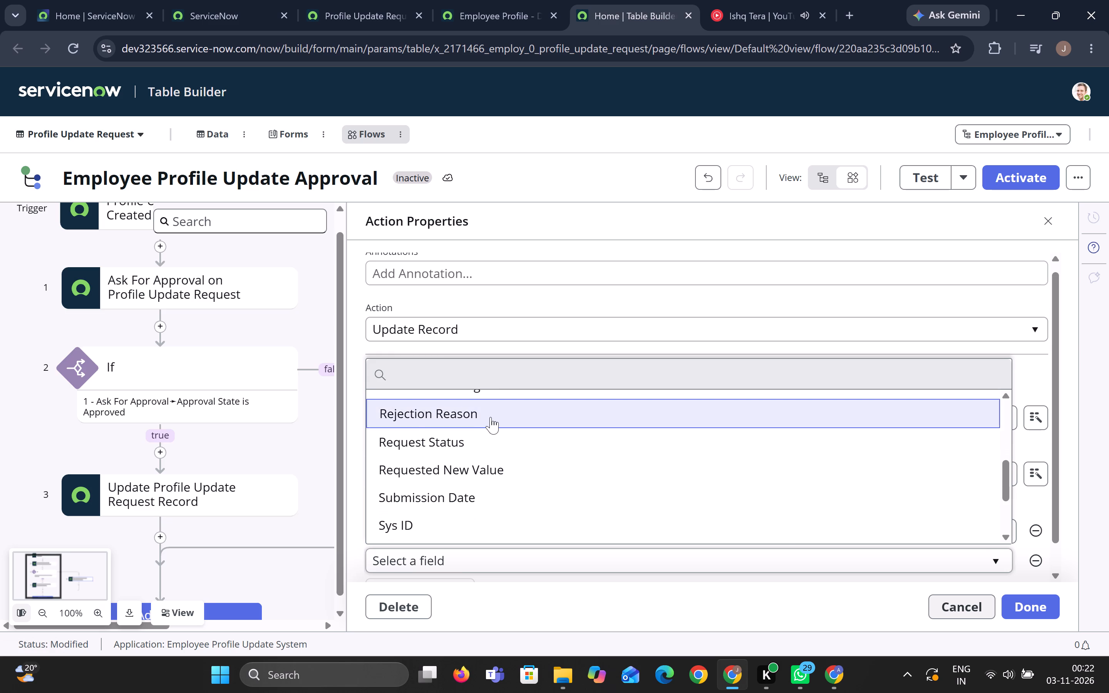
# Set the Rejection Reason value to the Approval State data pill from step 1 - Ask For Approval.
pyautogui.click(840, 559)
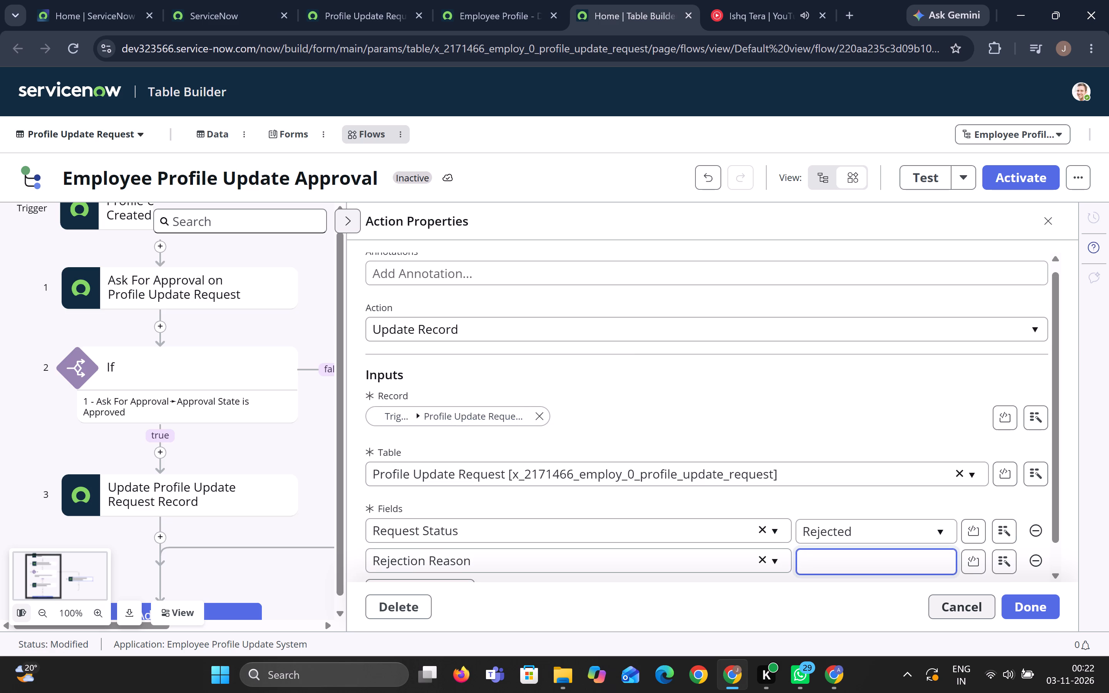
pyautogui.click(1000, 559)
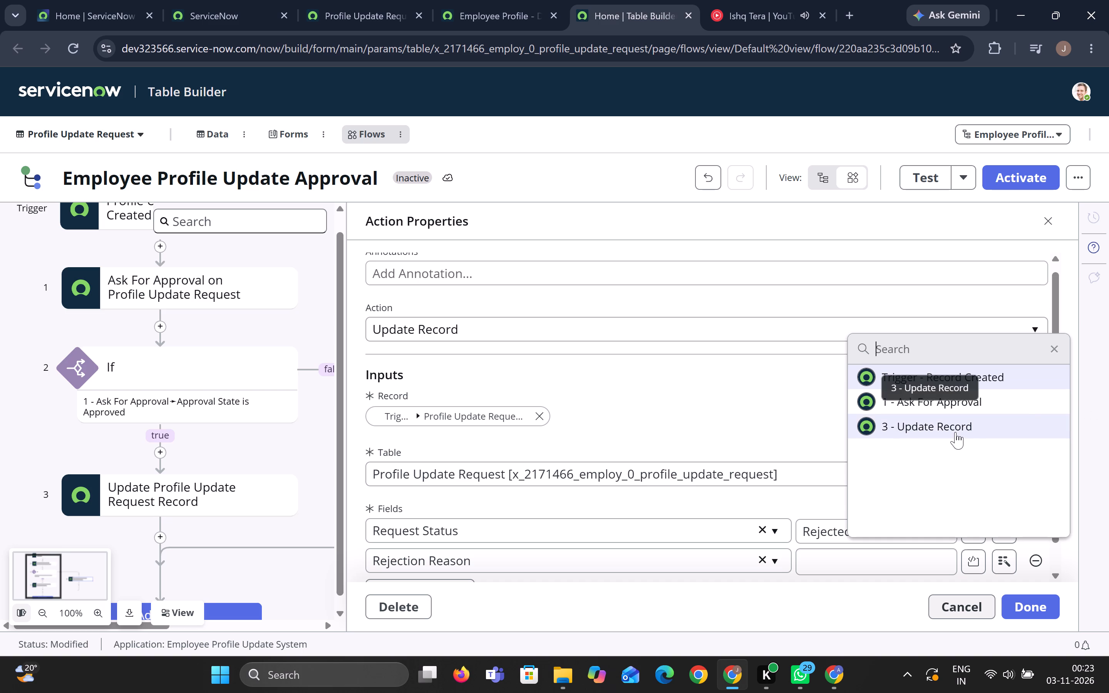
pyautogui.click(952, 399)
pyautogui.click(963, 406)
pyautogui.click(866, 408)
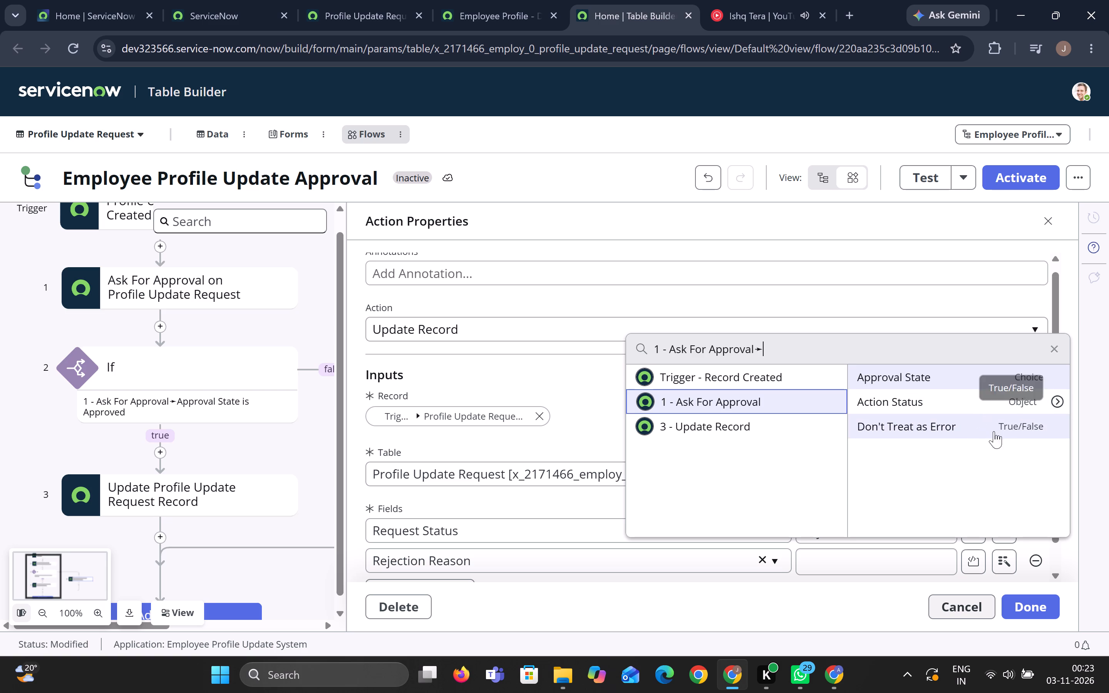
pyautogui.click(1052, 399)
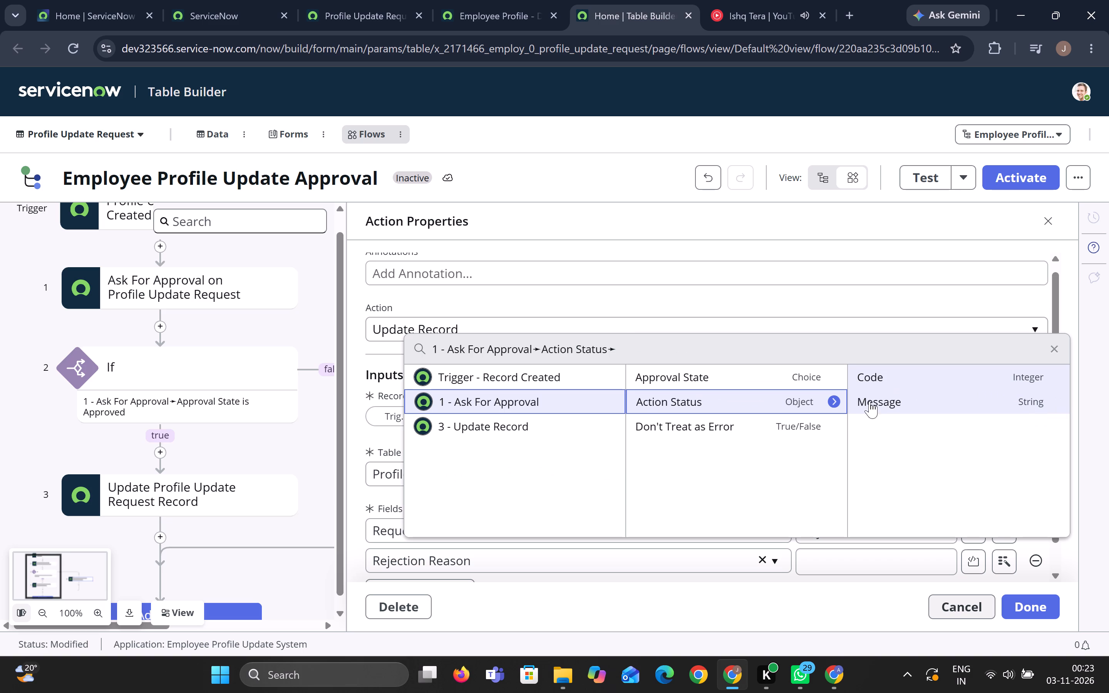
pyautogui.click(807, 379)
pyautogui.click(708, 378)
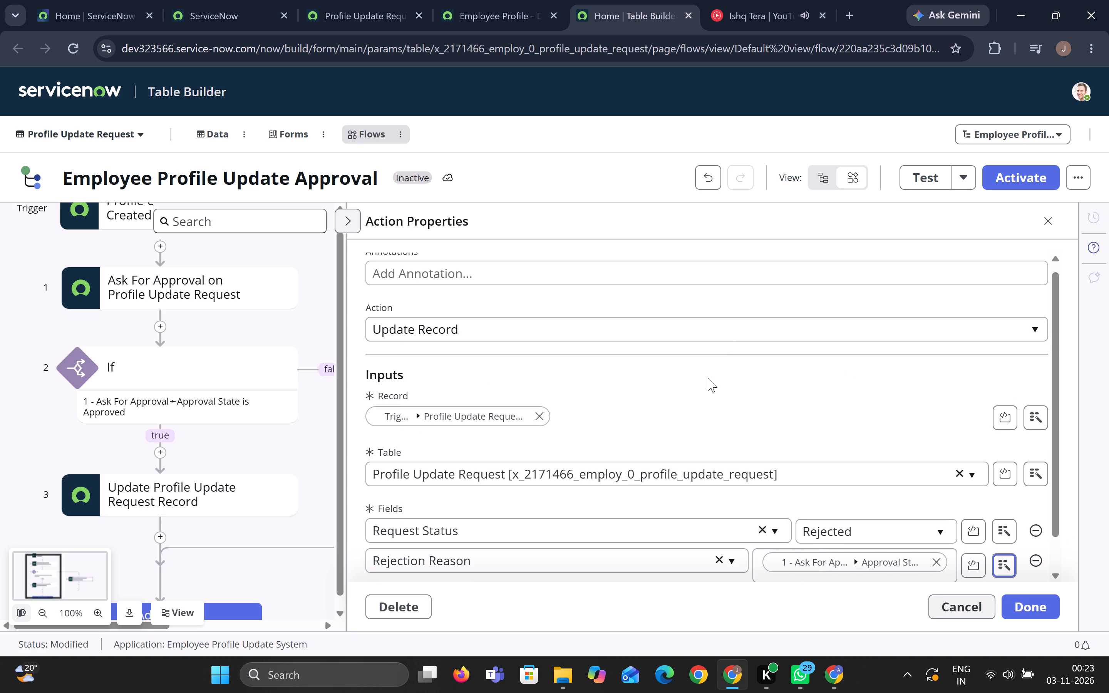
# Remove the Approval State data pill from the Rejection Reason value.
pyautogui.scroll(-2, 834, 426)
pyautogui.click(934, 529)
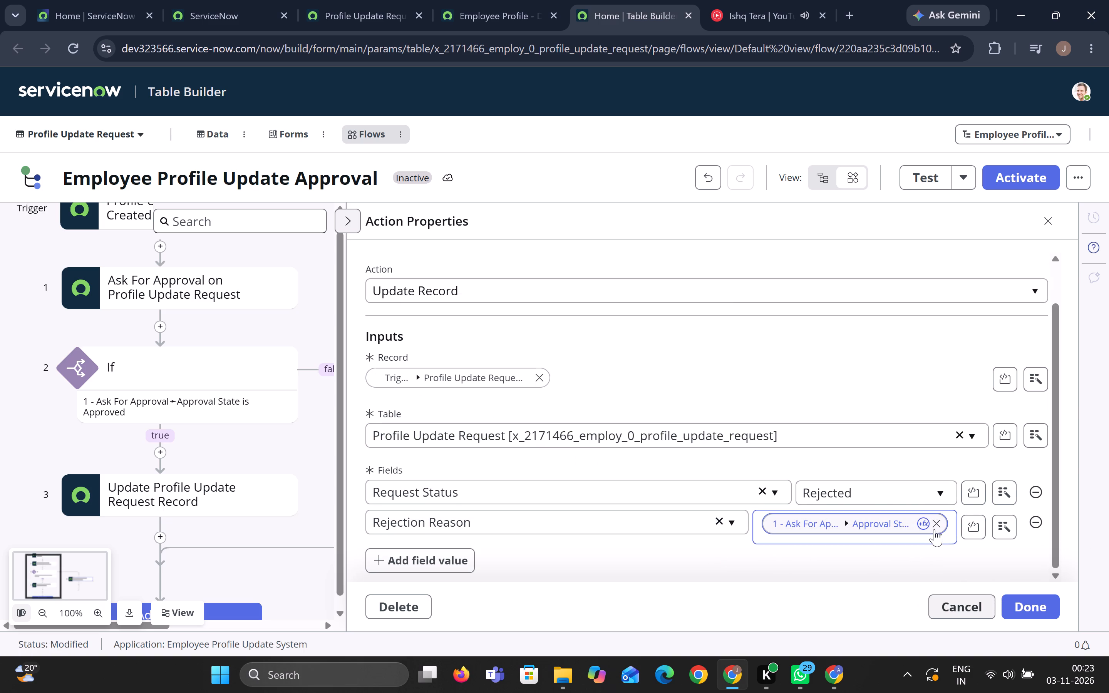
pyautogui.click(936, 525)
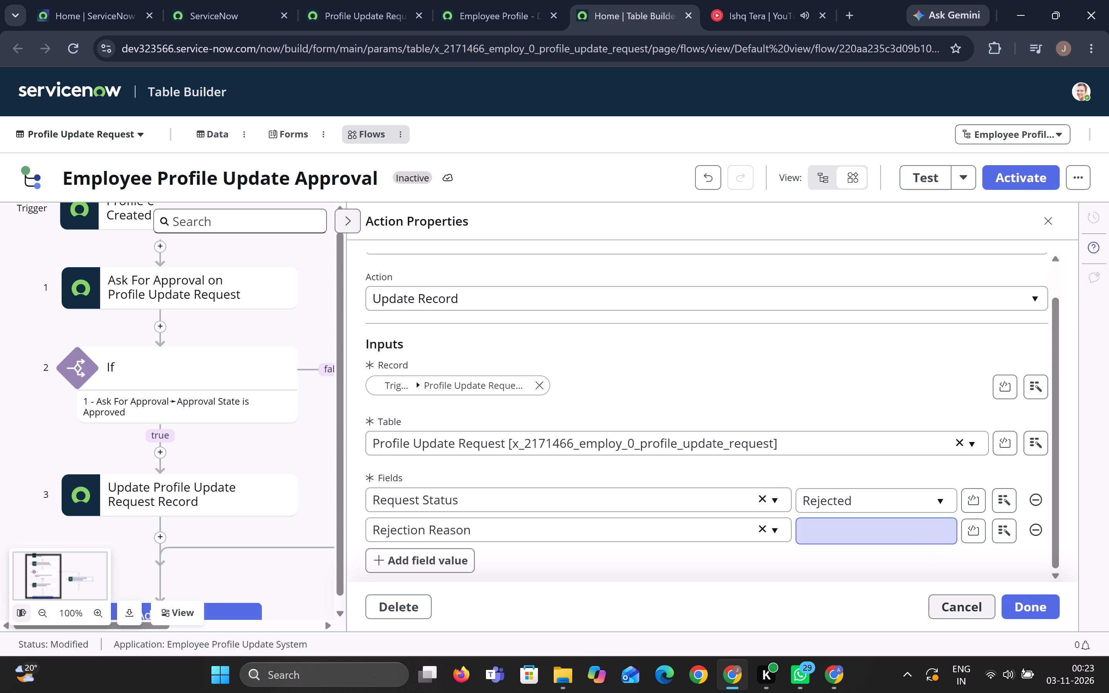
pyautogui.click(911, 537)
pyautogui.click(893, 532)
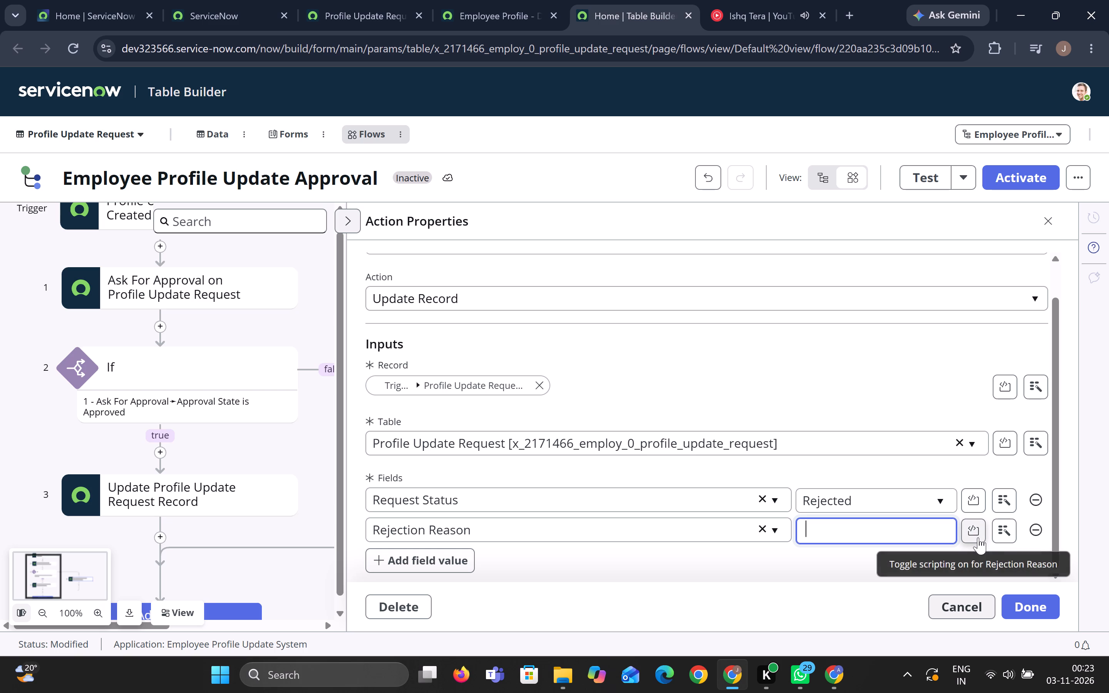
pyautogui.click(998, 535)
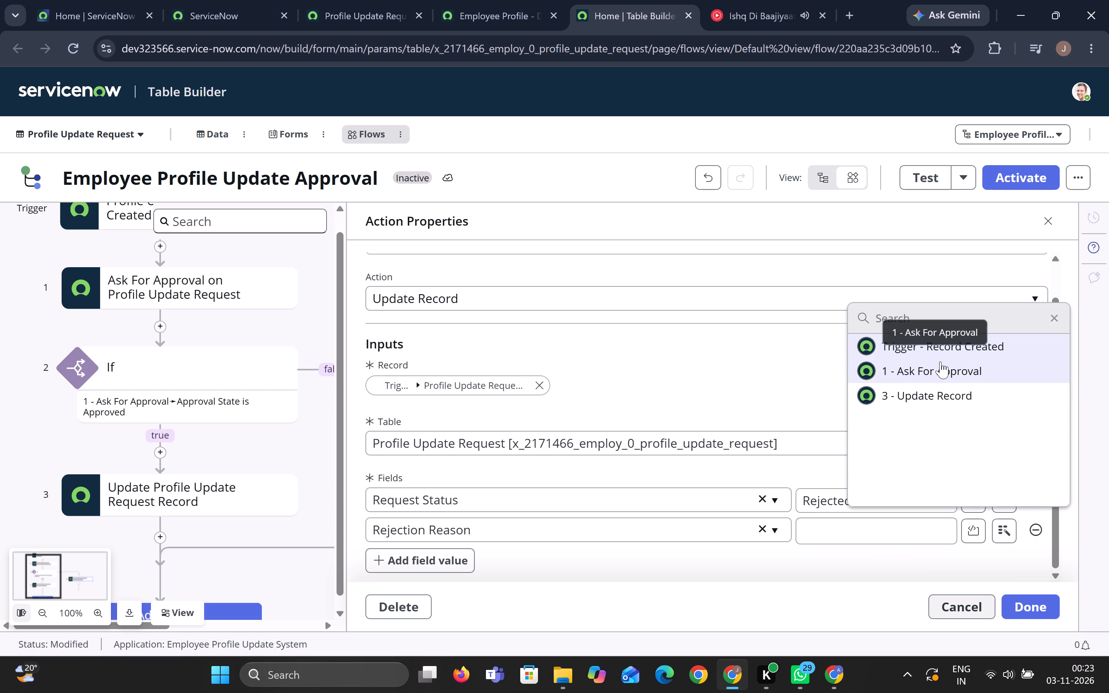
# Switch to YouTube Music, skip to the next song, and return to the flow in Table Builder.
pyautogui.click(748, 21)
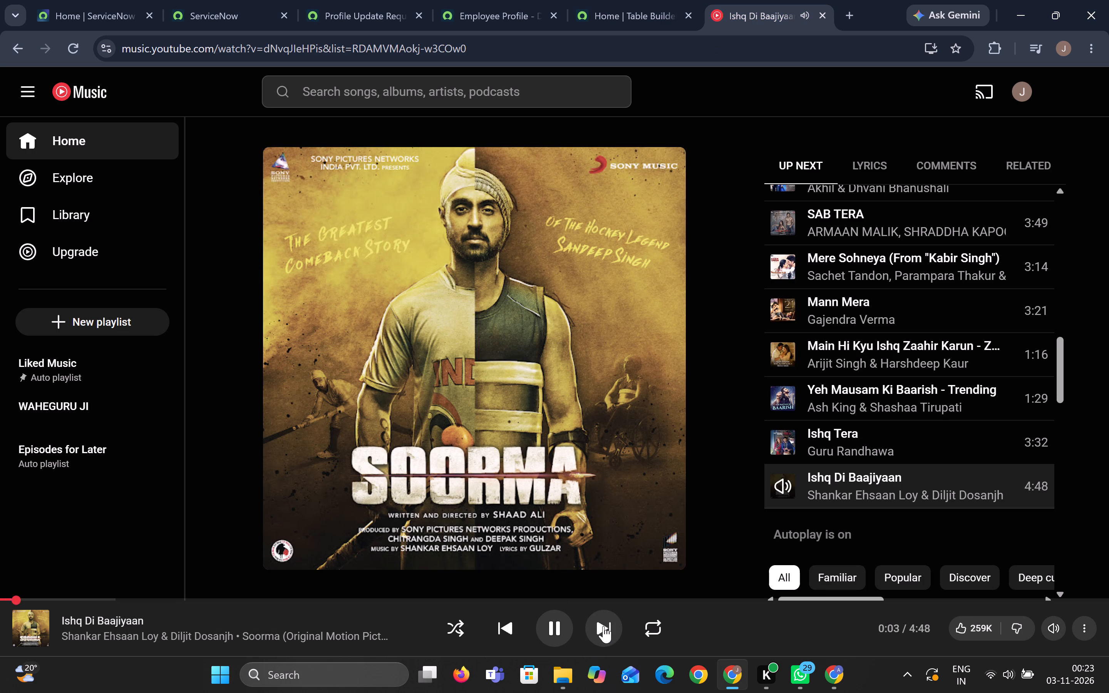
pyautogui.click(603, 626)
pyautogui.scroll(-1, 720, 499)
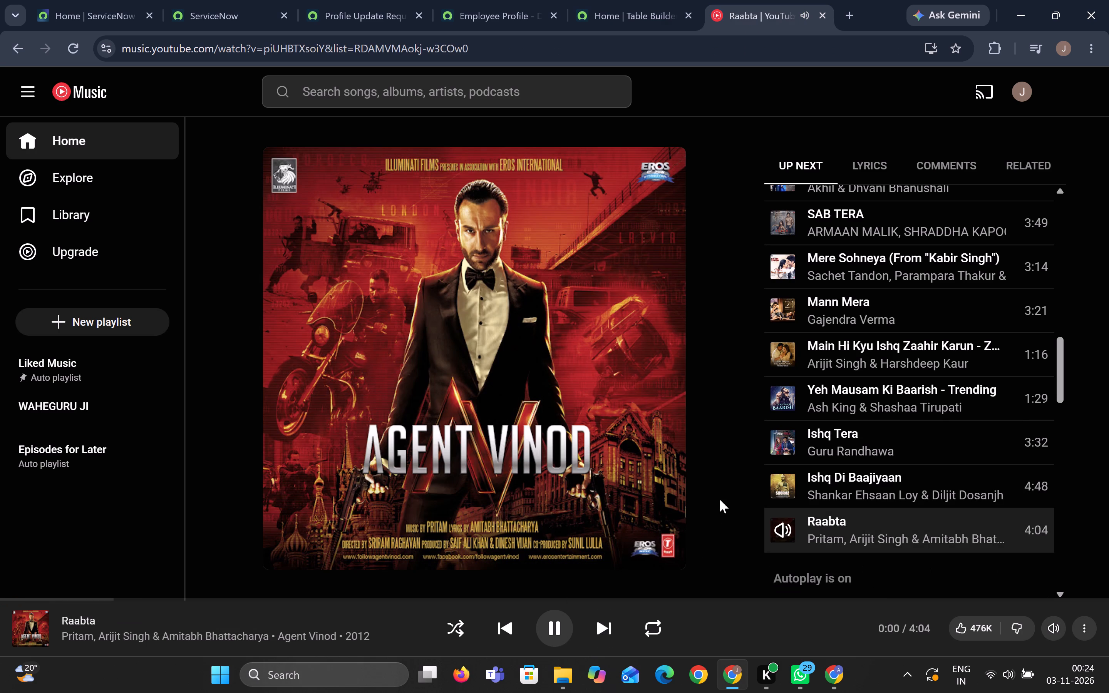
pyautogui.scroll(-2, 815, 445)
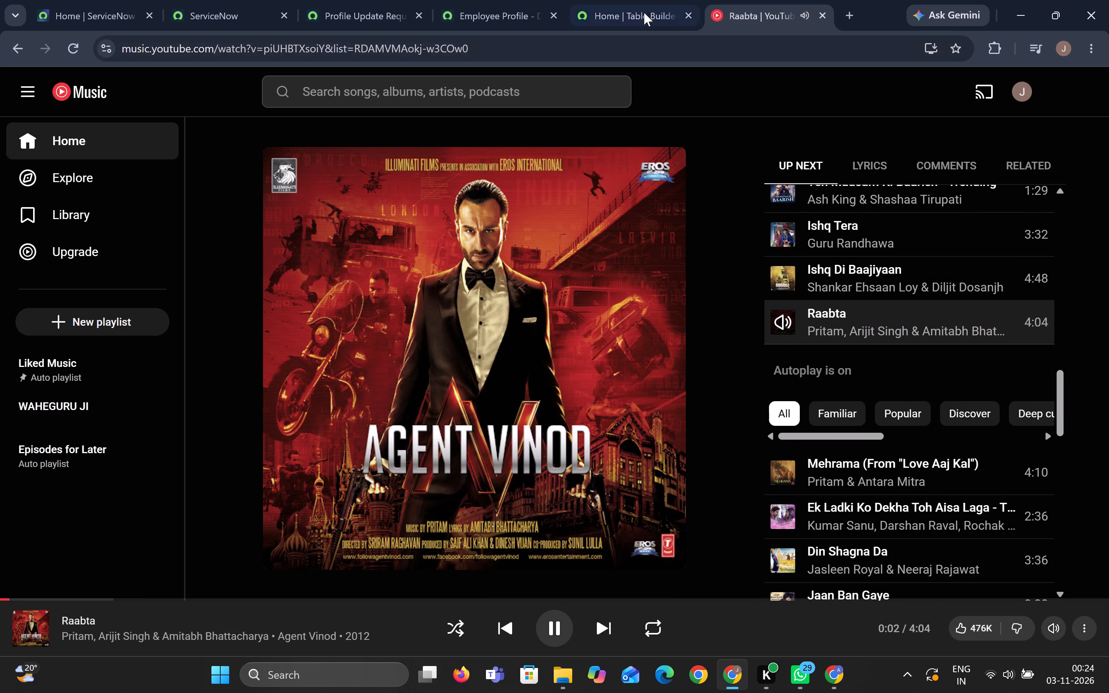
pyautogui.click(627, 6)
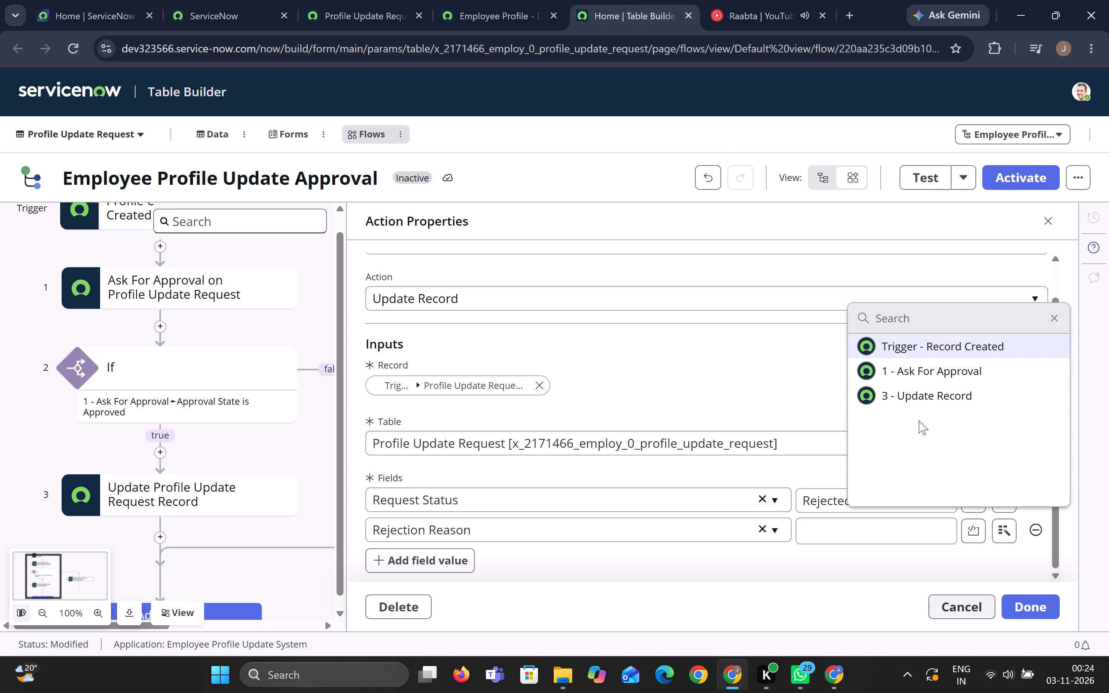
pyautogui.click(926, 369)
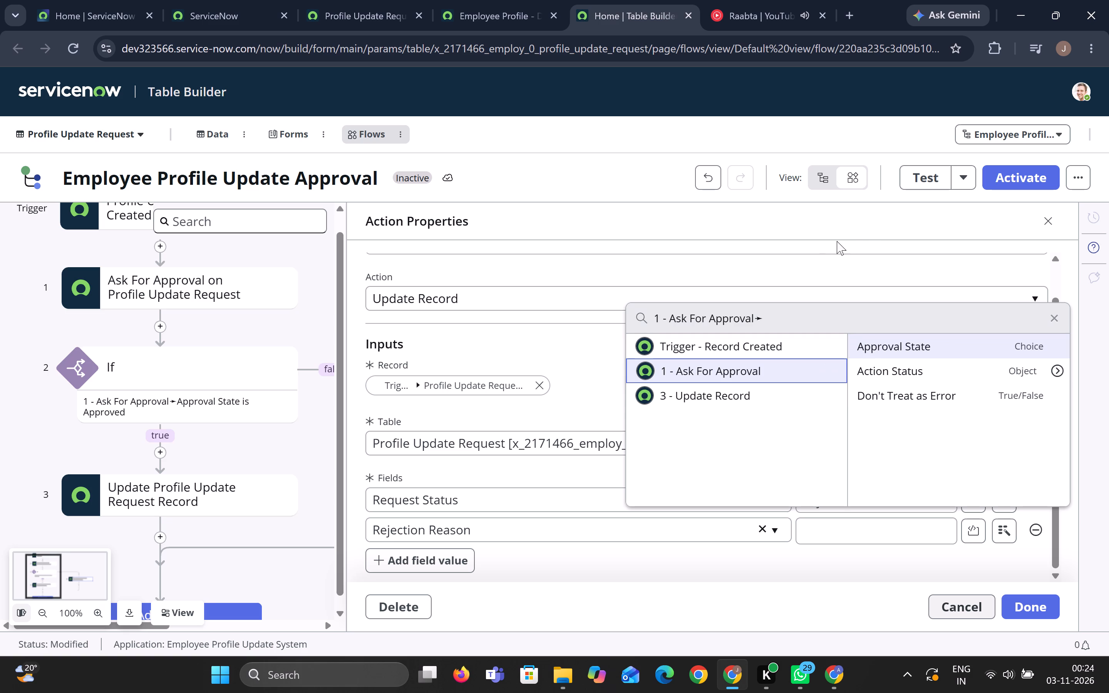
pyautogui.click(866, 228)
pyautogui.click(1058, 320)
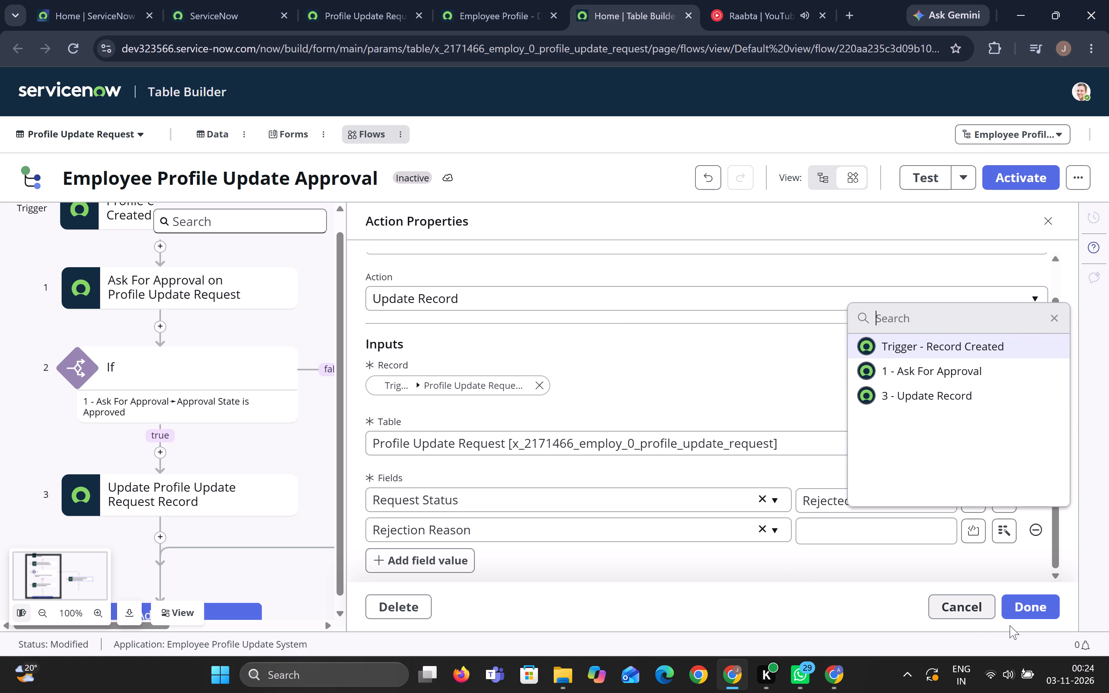
# Save the false-branch Update Record action with the Rejection Reason value left empty.
pyautogui.click(1020, 608)
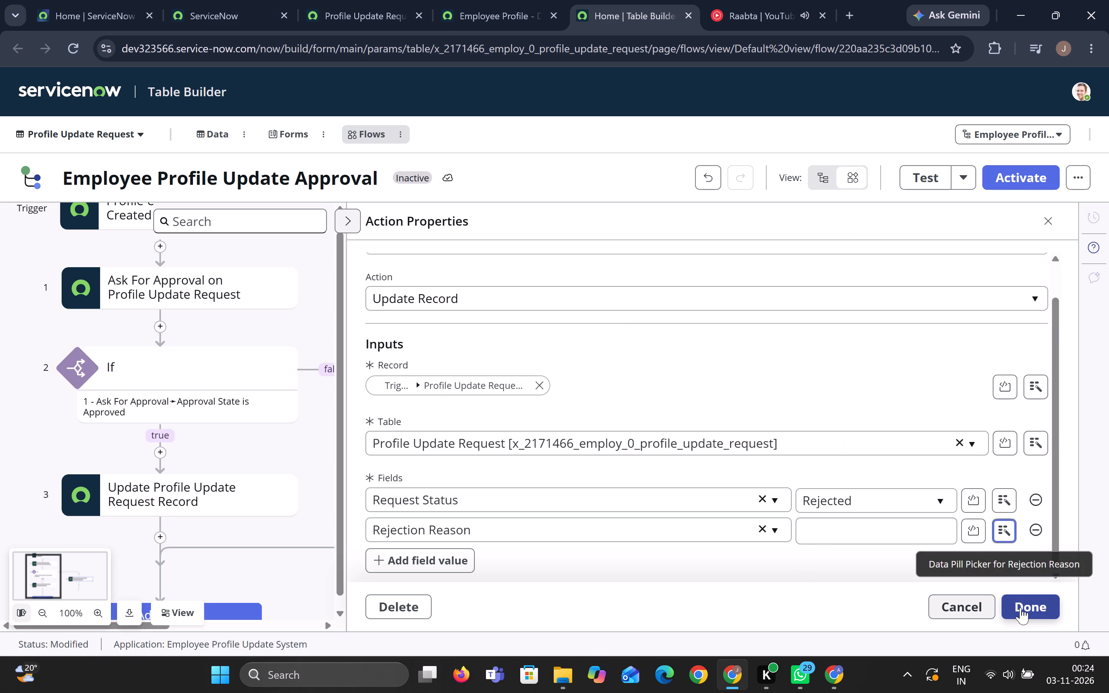
pyautogui.click(1020, 608)
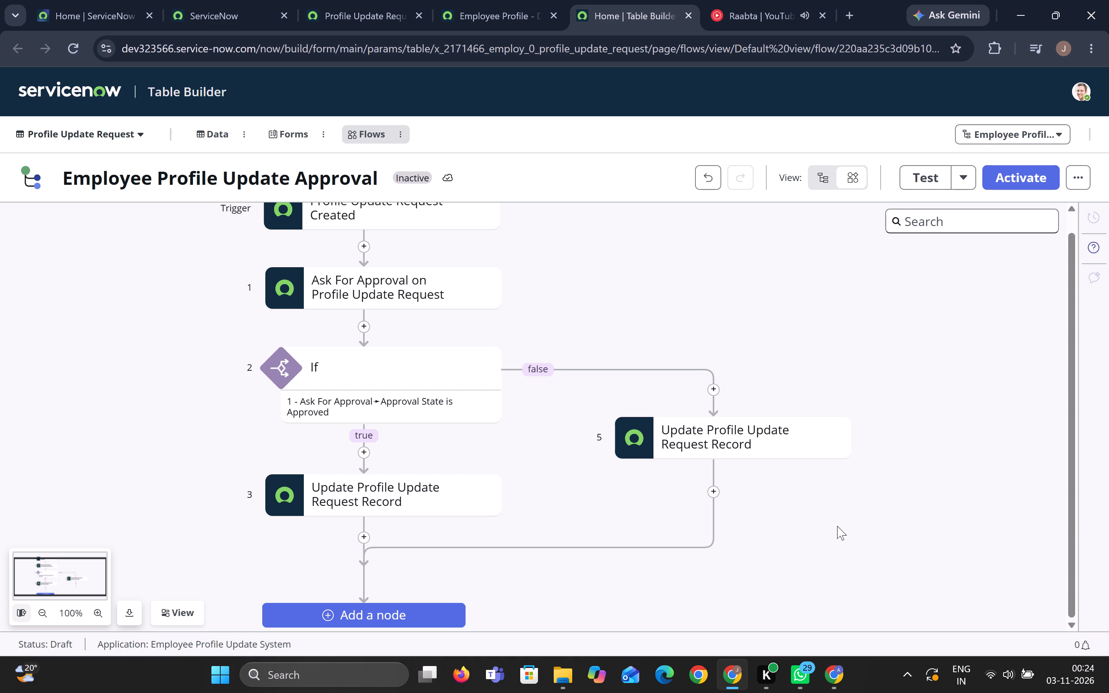
# Reopen the false-branch Update Record action and open the Ask For Approval data pills for the Rejection Reason value.
pyautogui.click(709, 447)
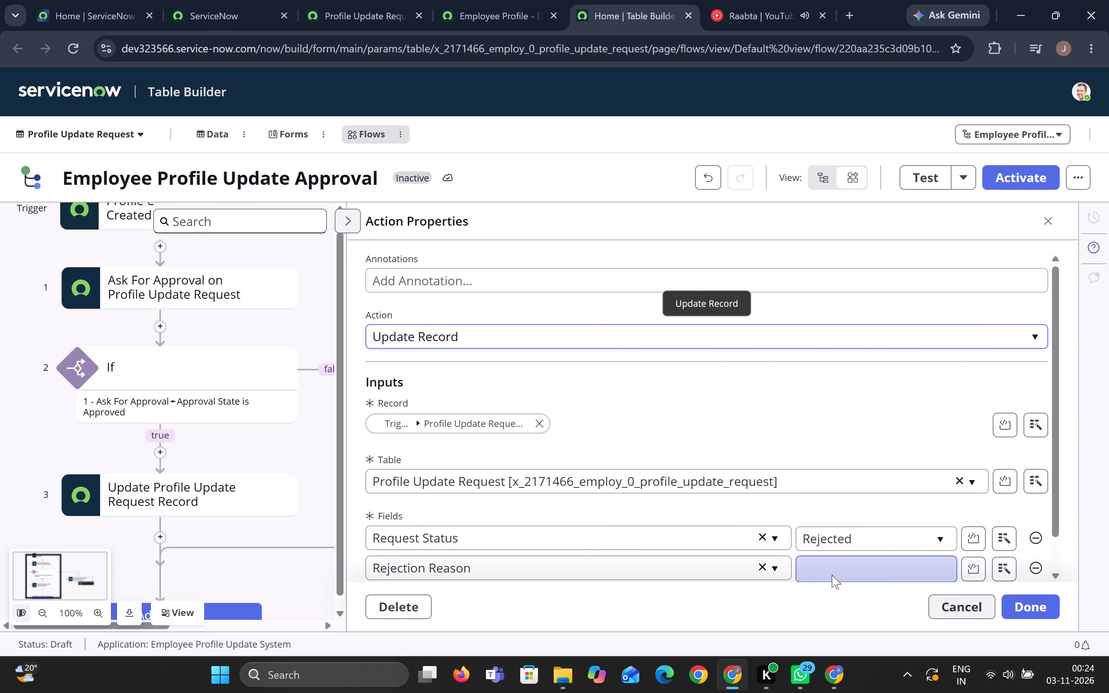
pyautogui.click(1009, 574)
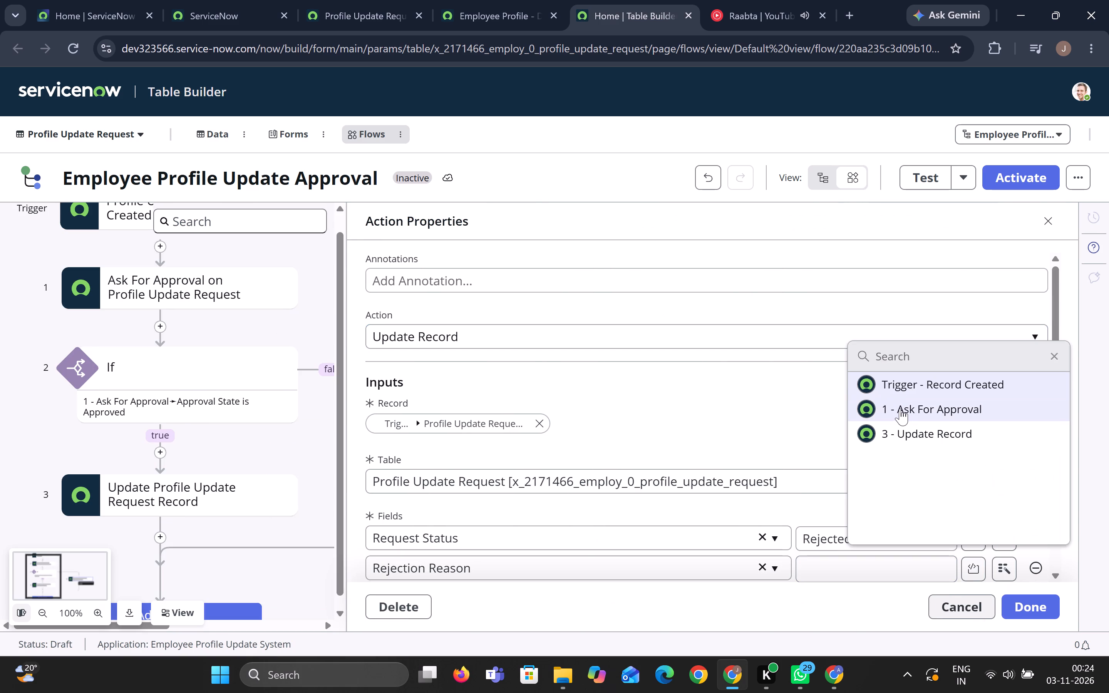
pyautogui.click(901, 409)
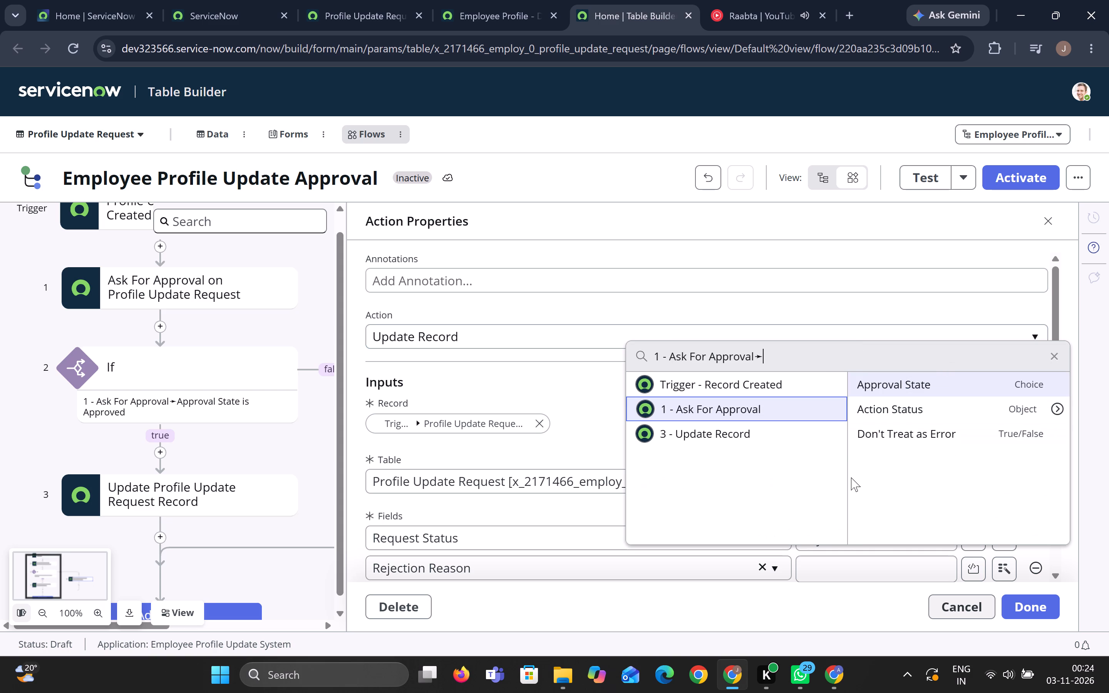
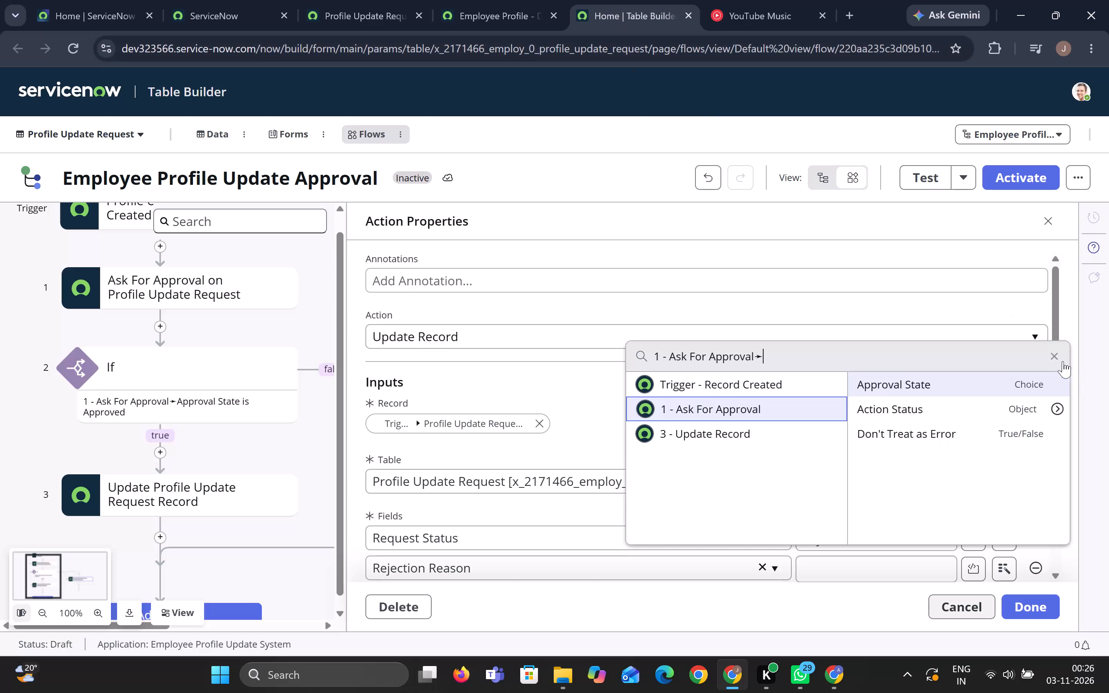
# Check the Ask For Approval Action Status data pills for Rejection Reason, and save the false-branch Update Record action with that value left empty.
pyautogui.click(1053, 415)
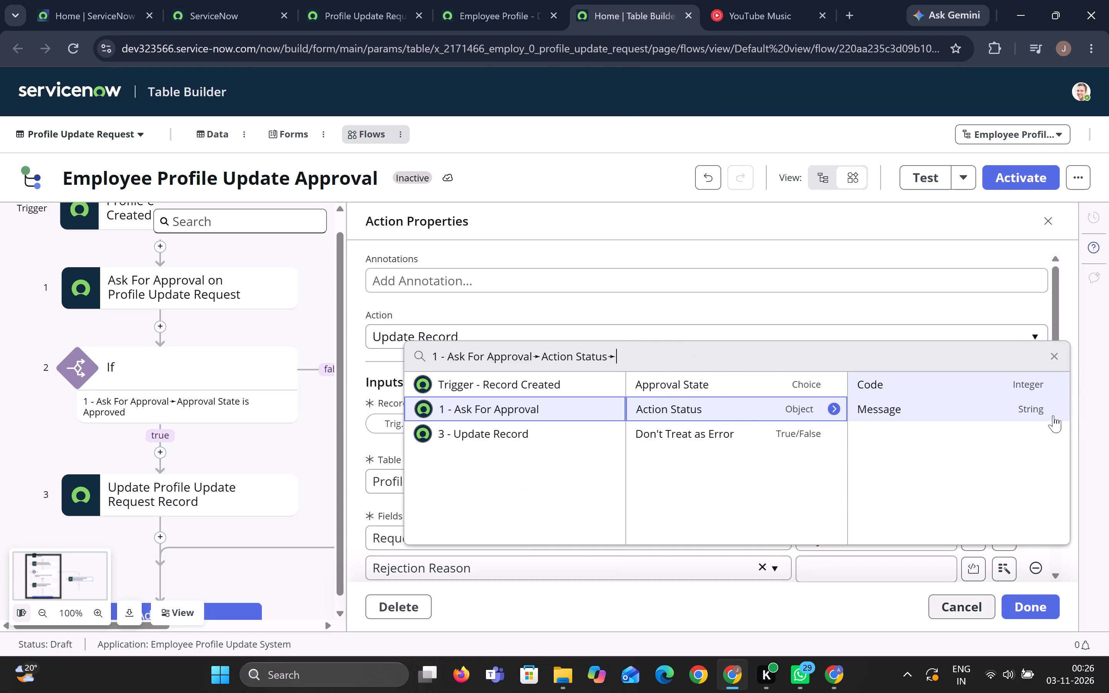
pyautogui.click(1056, 357)
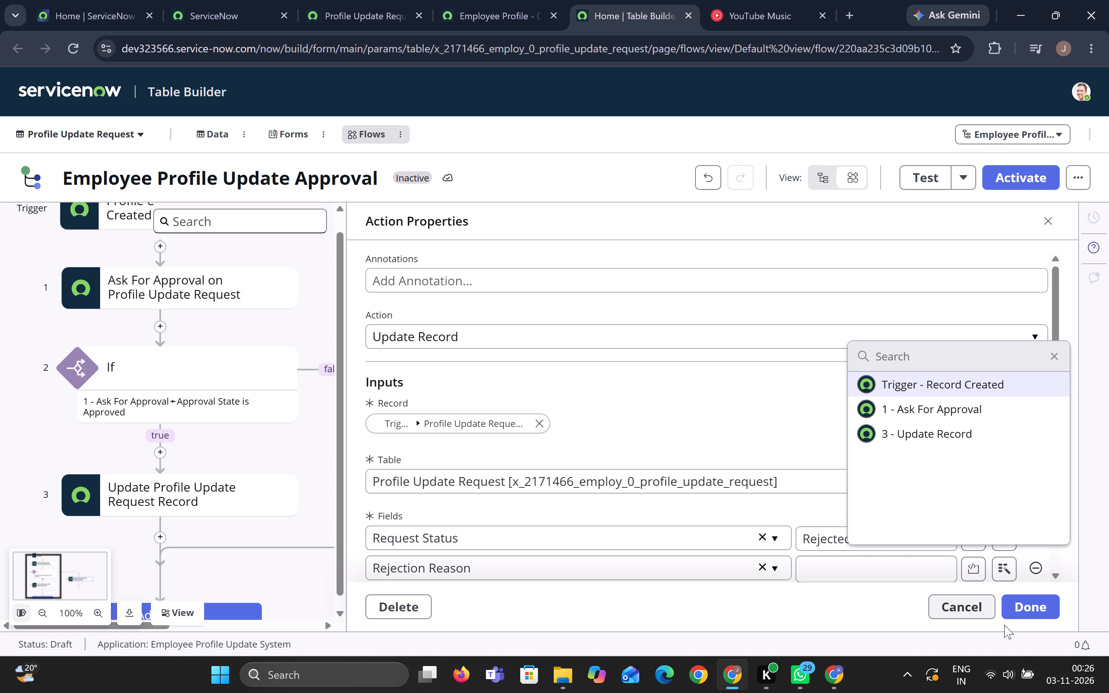
pyautogui.click(1020, 610)
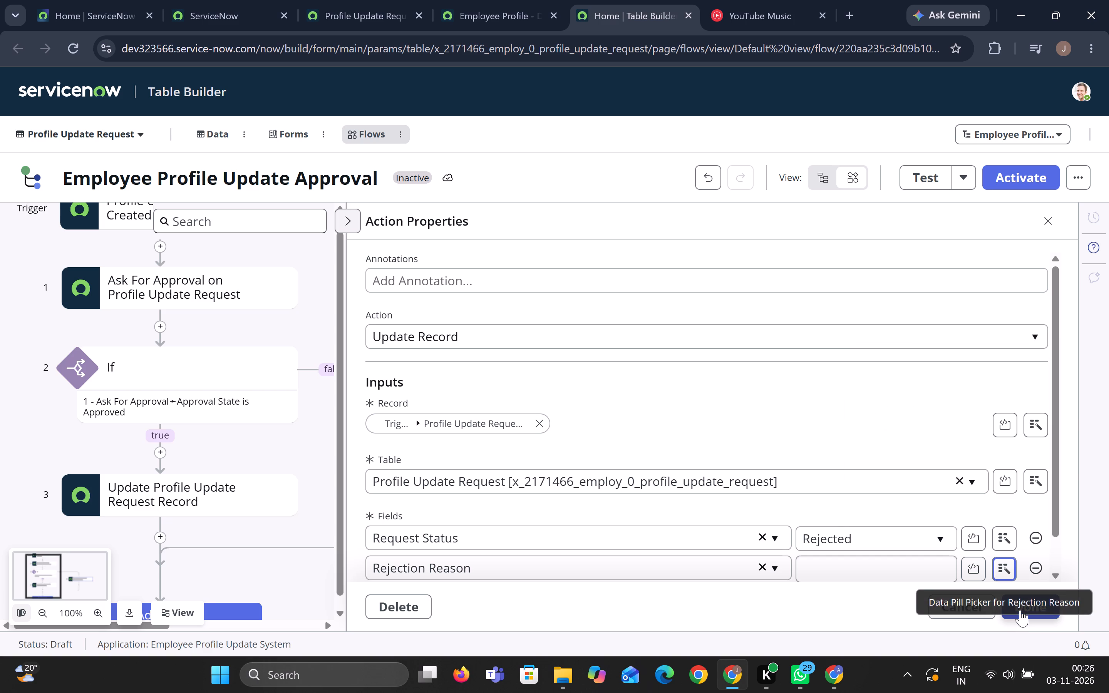
pyautogui.click(1020, 610)
pyautogui.scroll(-1, 848, 564)
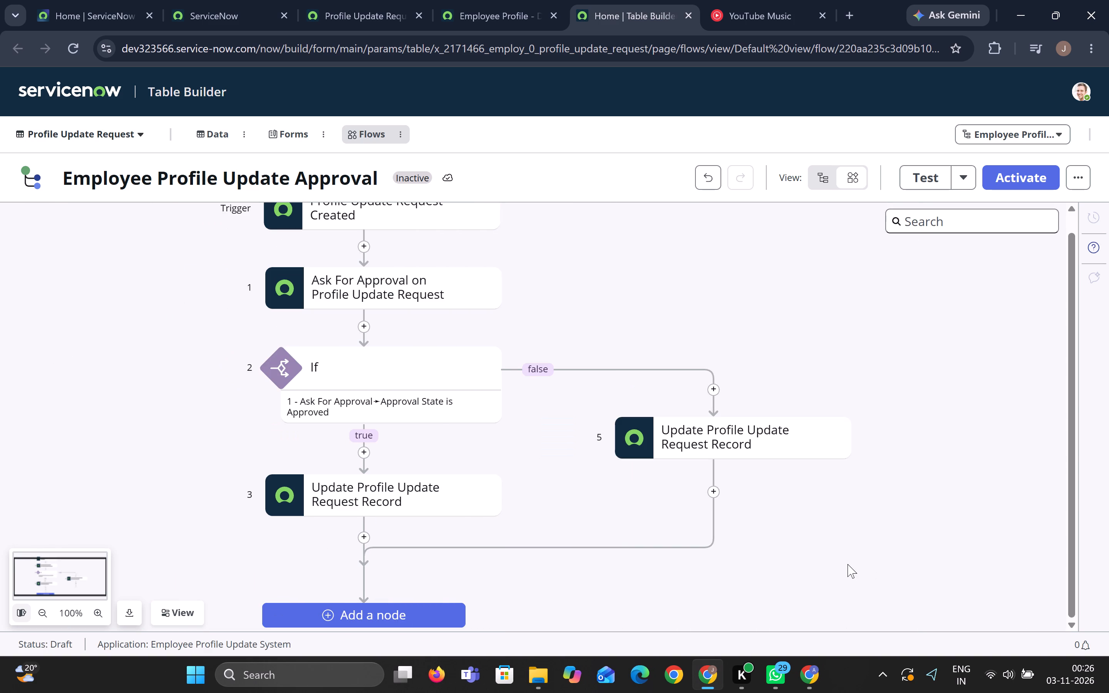
pyautogui.scroll(-1, 848, 564)
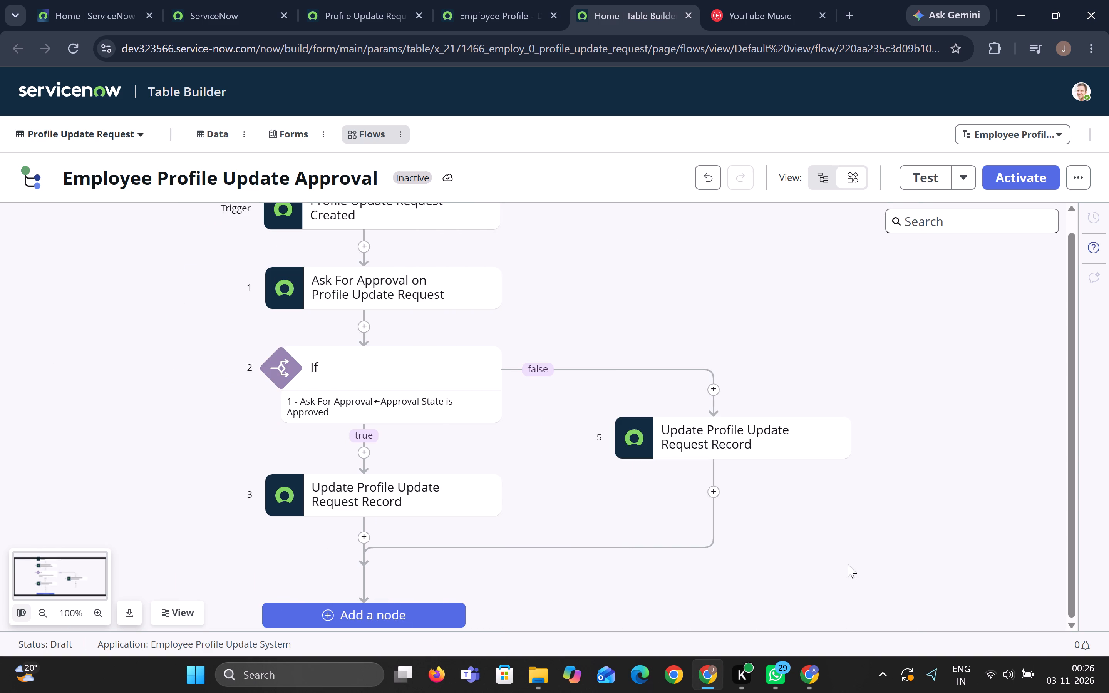
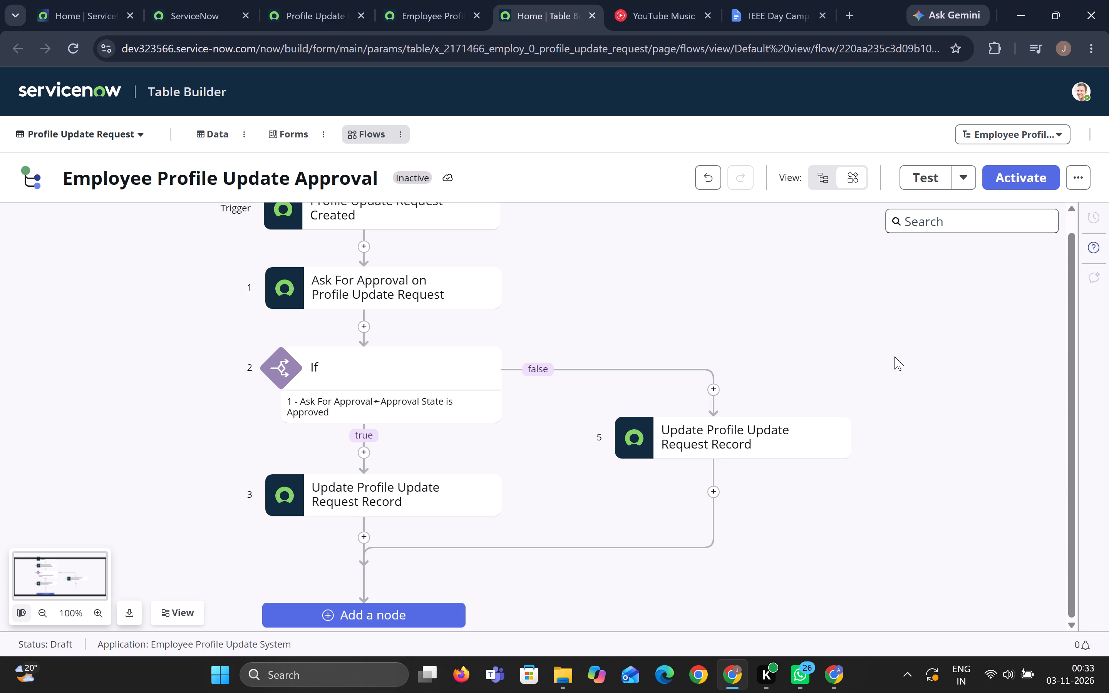
# Switch to YouTube Music, search for "old s" and open Kishore Kumar's Old Songs album.
pyautogui.click(630, 13)
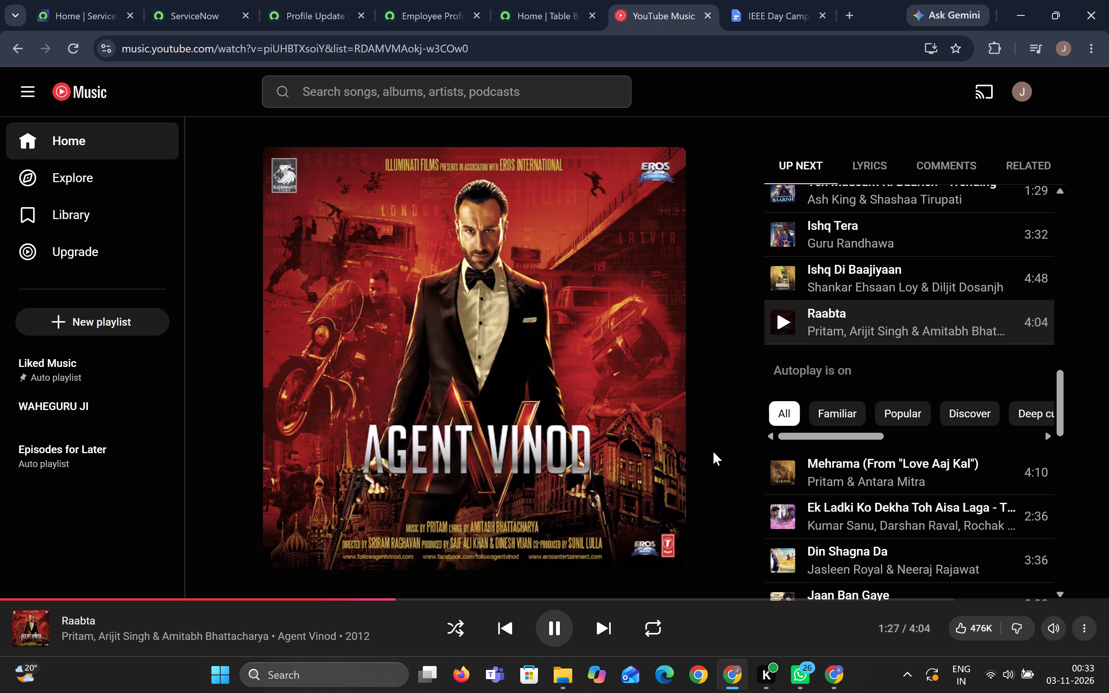
pyautogui.scroll(-1, 713, 452)
pyautogui.scroll(-1, 814, 502)
pyautogui.scroll(-1, 737, 460)
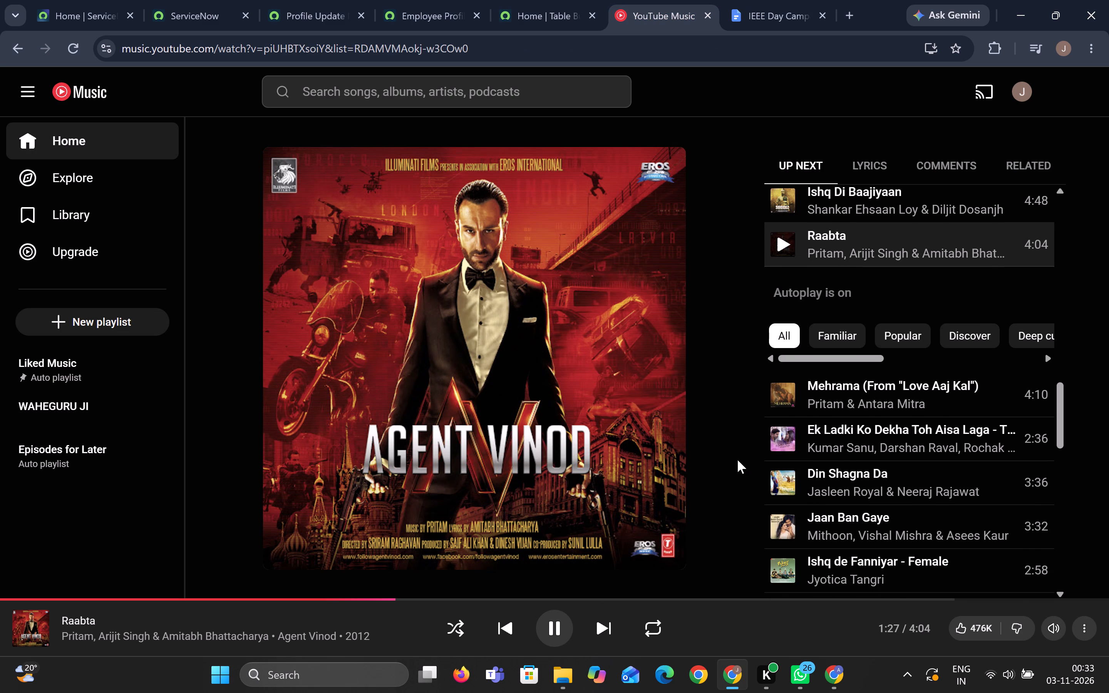
pyautogui.scroll(-1, 737, 460)
pyautogui.scroll(-1, 807, 458)
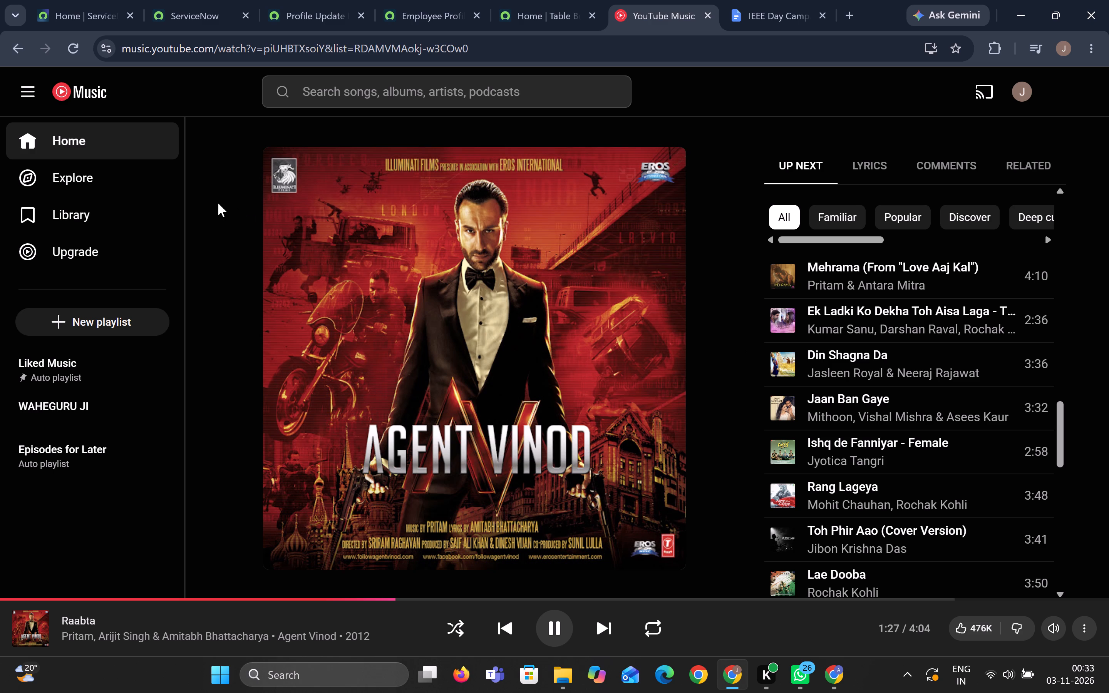
pyautogui.click(319, 91)
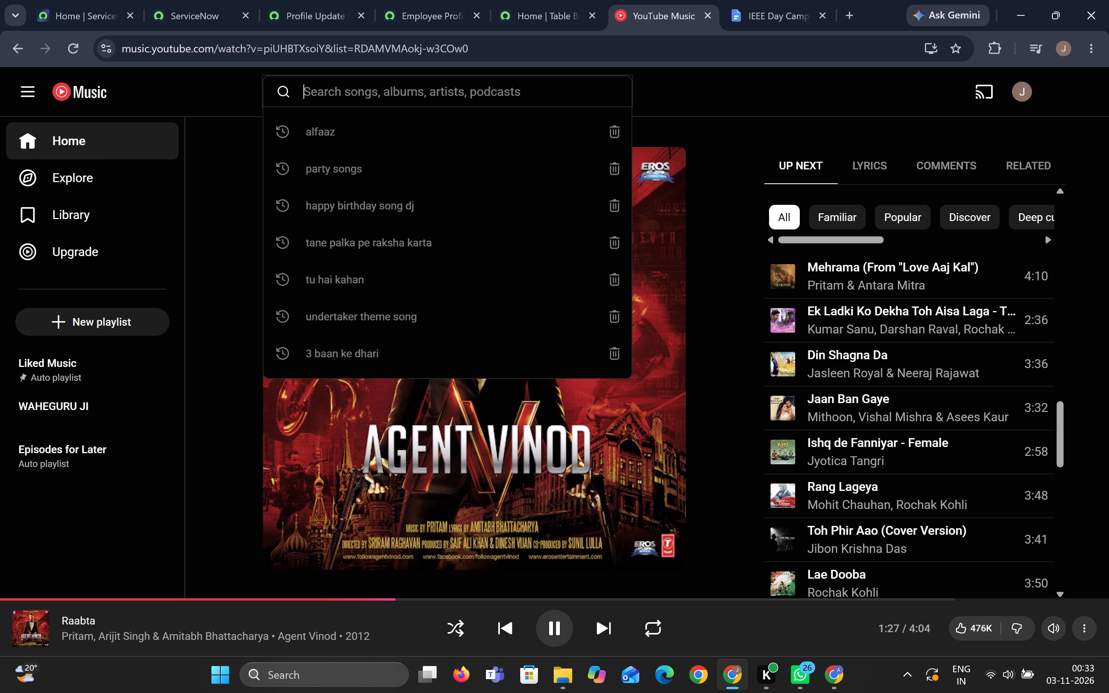
pyautogui.write('old s')
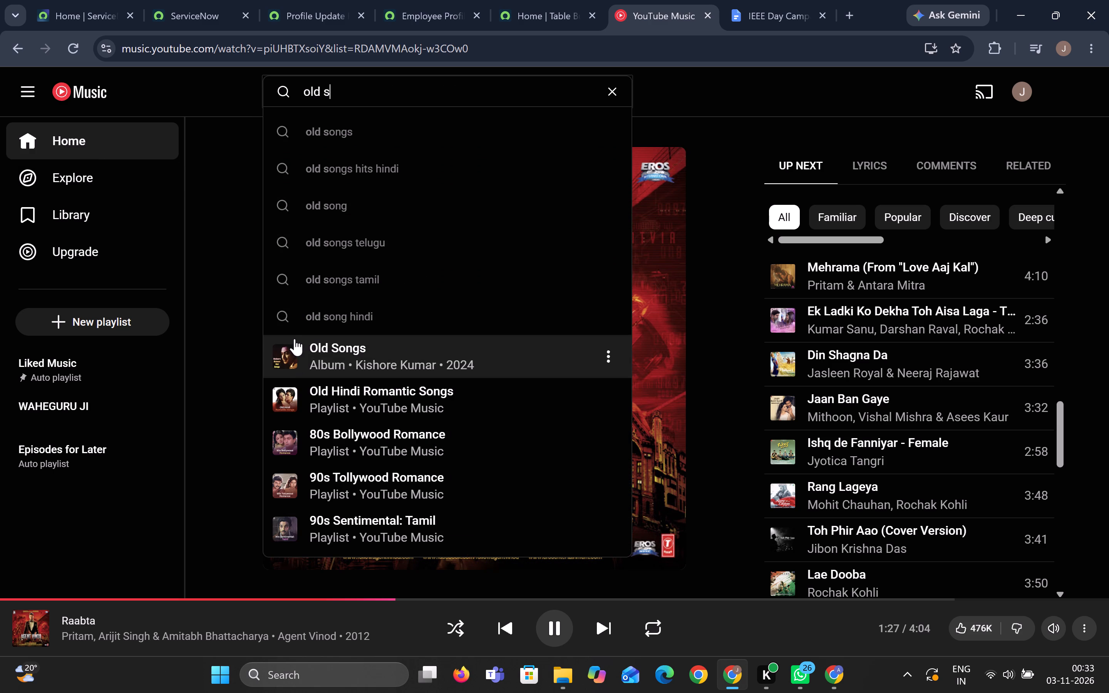
pyautogui.click(287, 351)
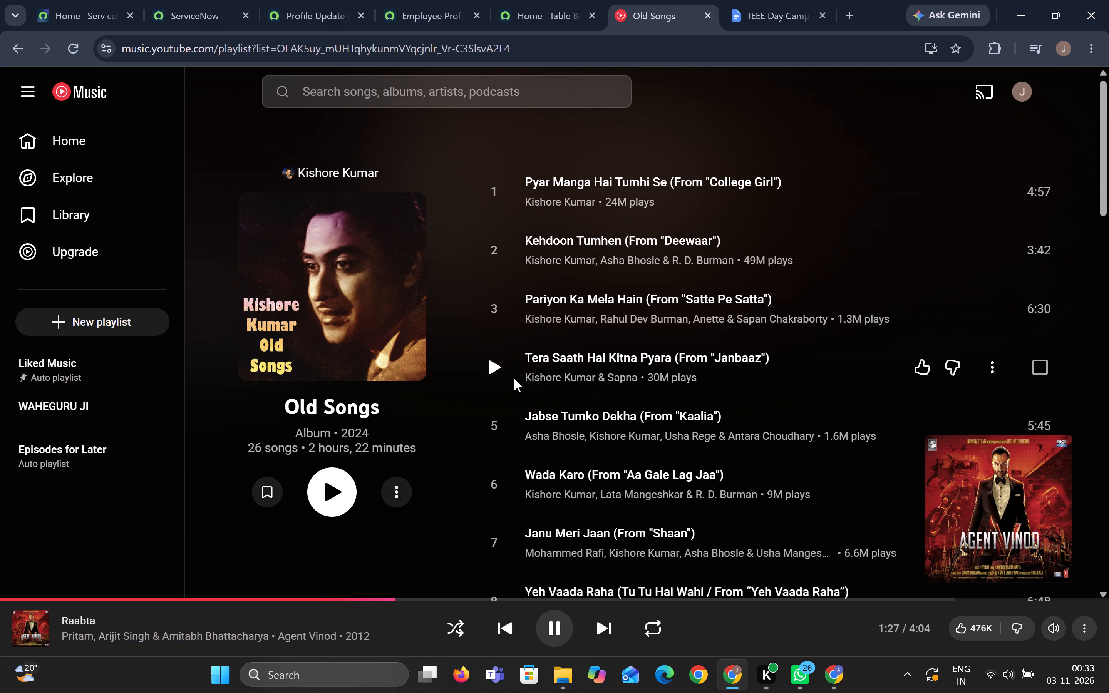
# Play the song Yeh Vaada Raha (Tu Tu Hai Wahi) from the Old Songs album.
pyautogui.scroll(-2, 569, 355)
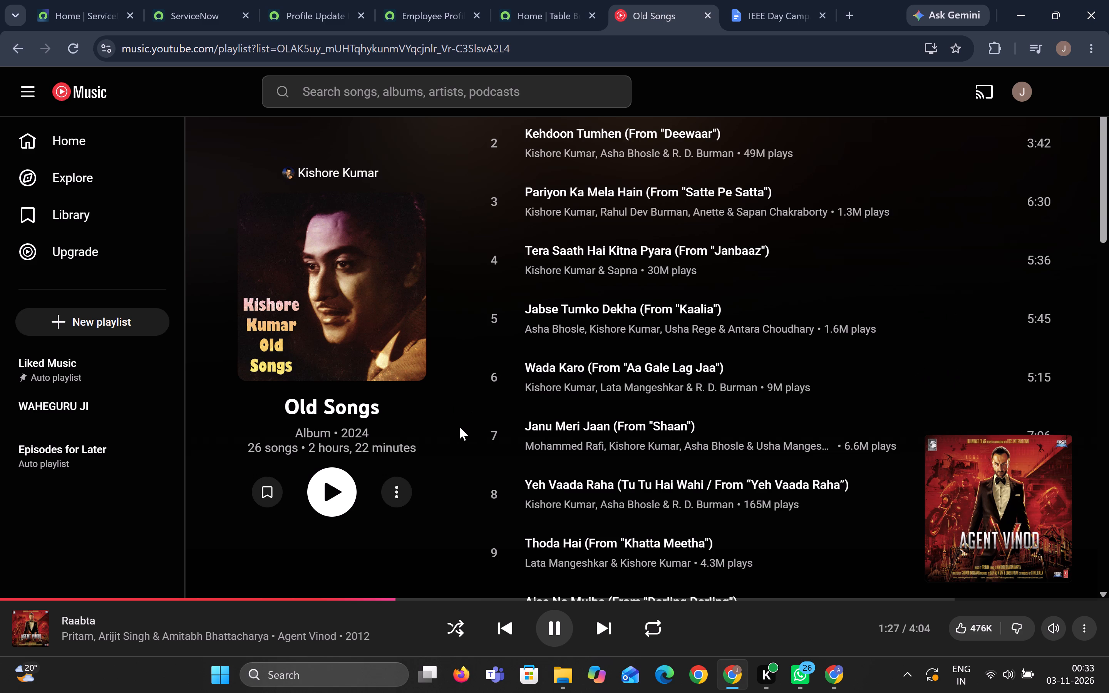
pyautogui.scroll(-3, 583, 375)
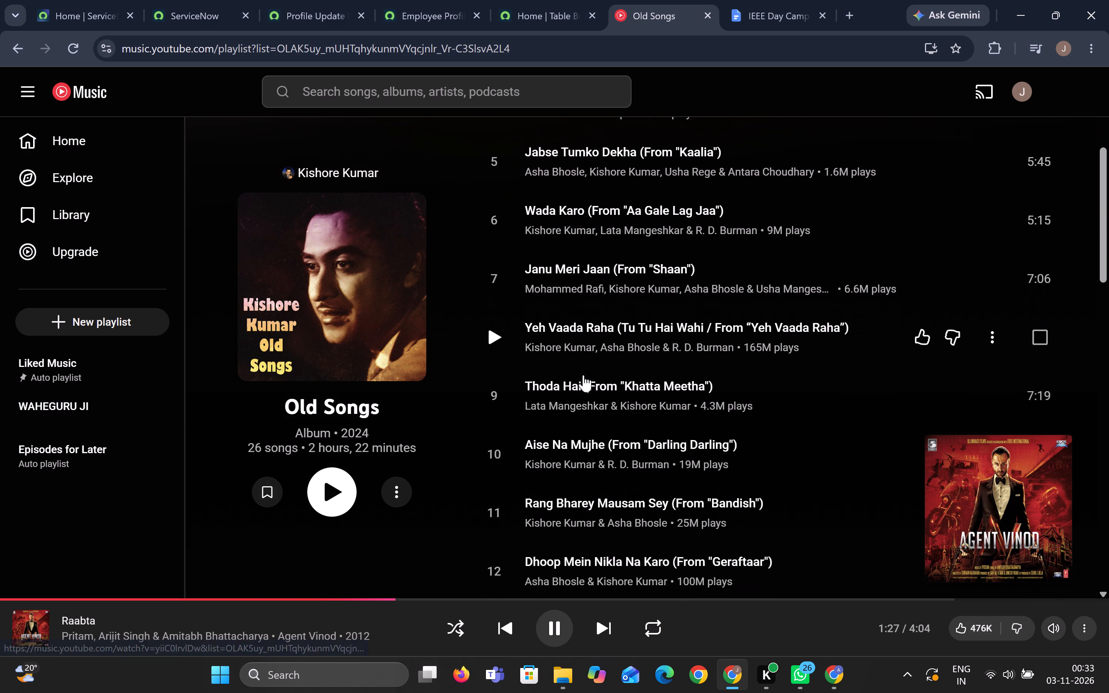
pyautogui.scroll(-1, 583, 375)
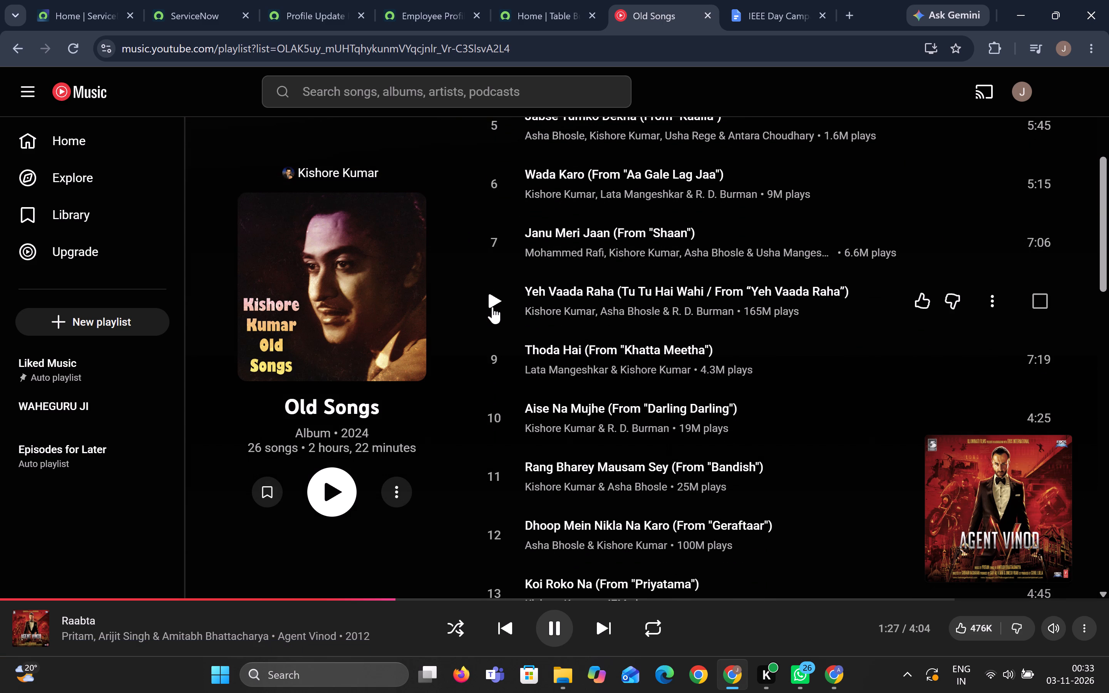
pyautogui.click(493, 307)
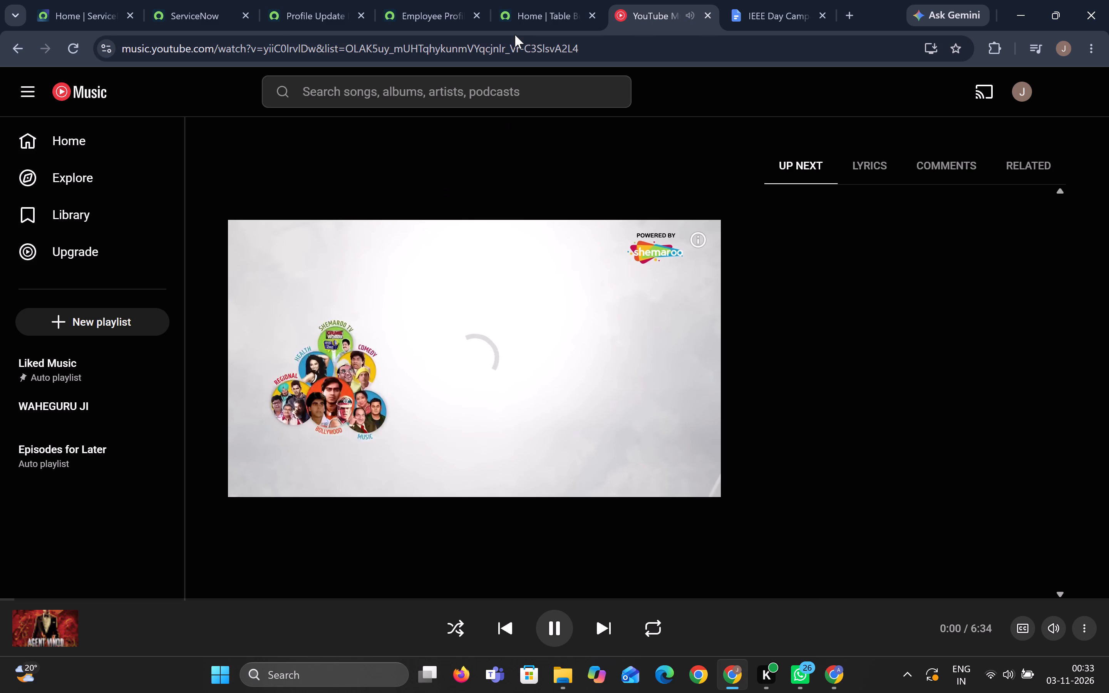
# Return to Table Builder and activate the Employee Profile Update Approval flow.
pyautogui.click(524, 8)
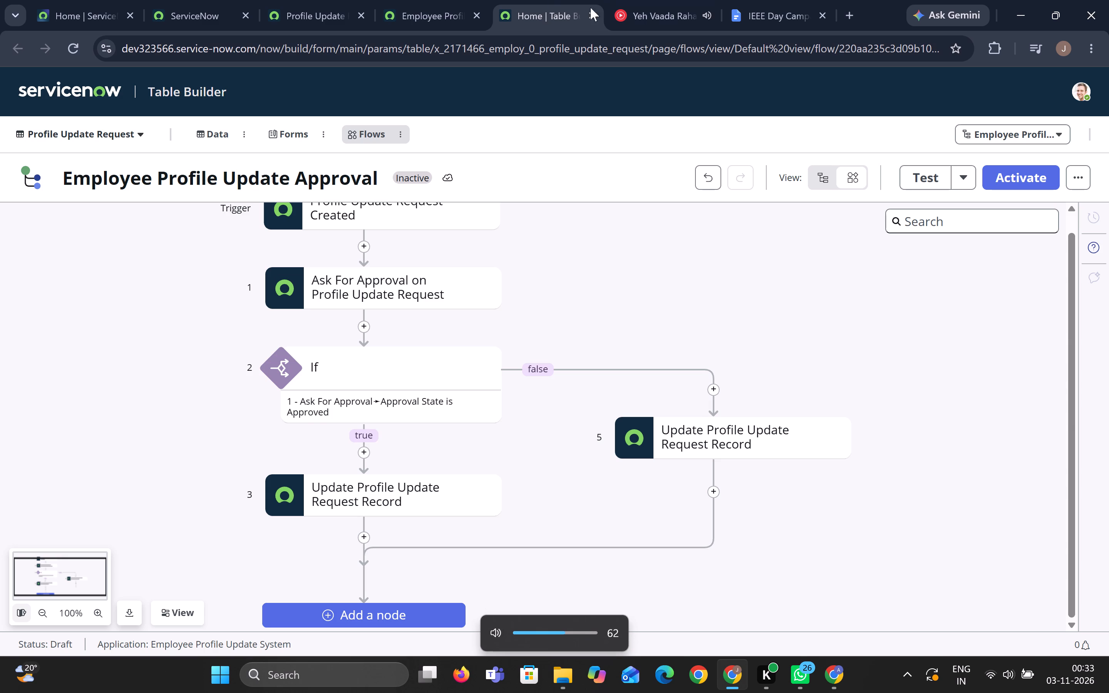
pyautogui.click(655, 9)
pyautogui.click(518, 0)
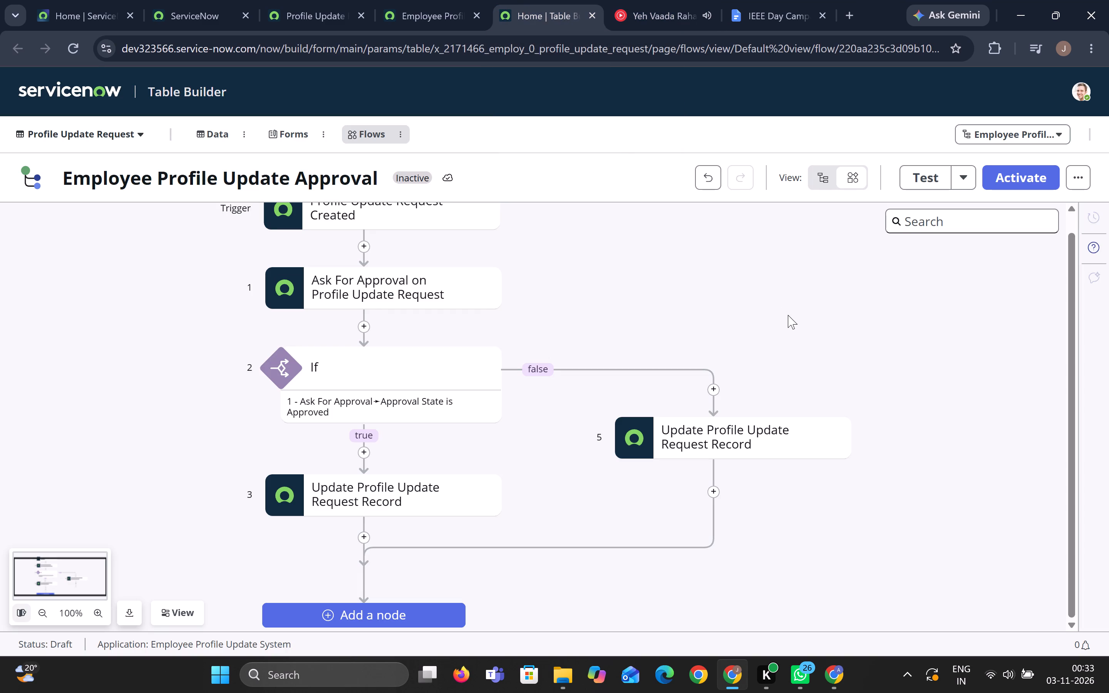
pyautogui.click(1009, 177)
pyautogui.click(743, 337)
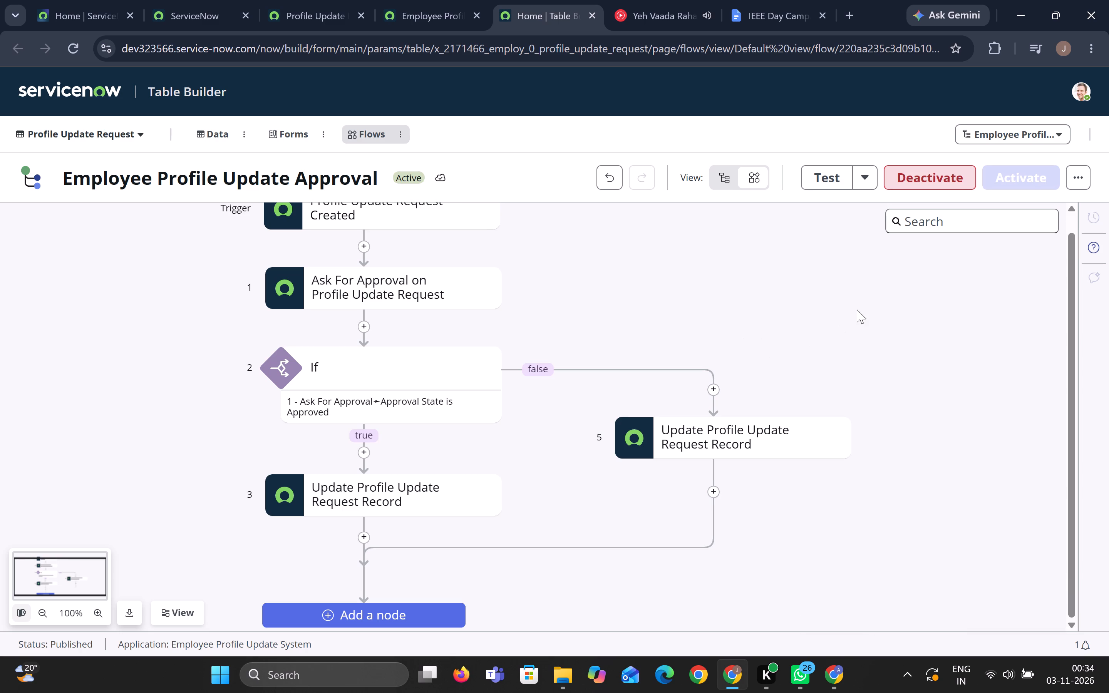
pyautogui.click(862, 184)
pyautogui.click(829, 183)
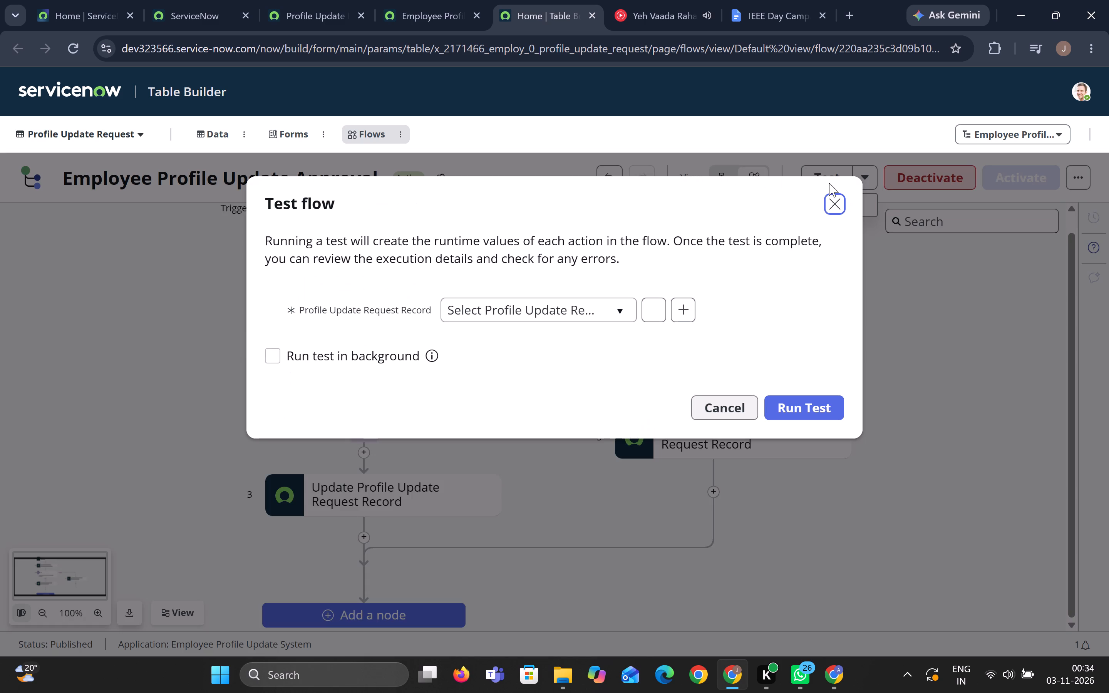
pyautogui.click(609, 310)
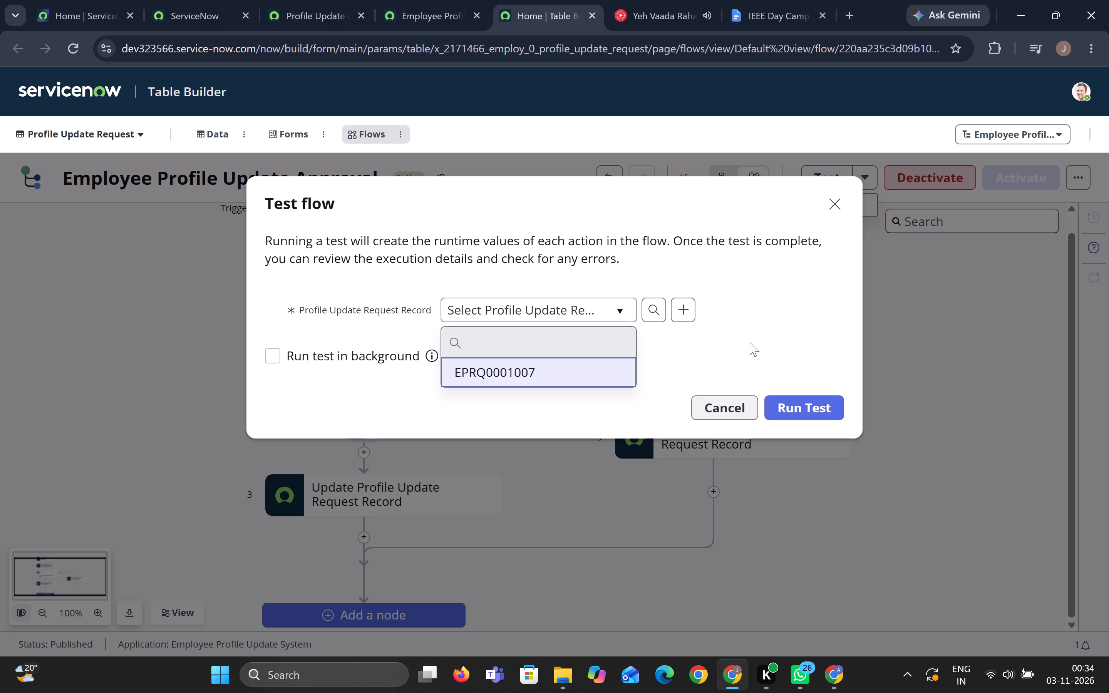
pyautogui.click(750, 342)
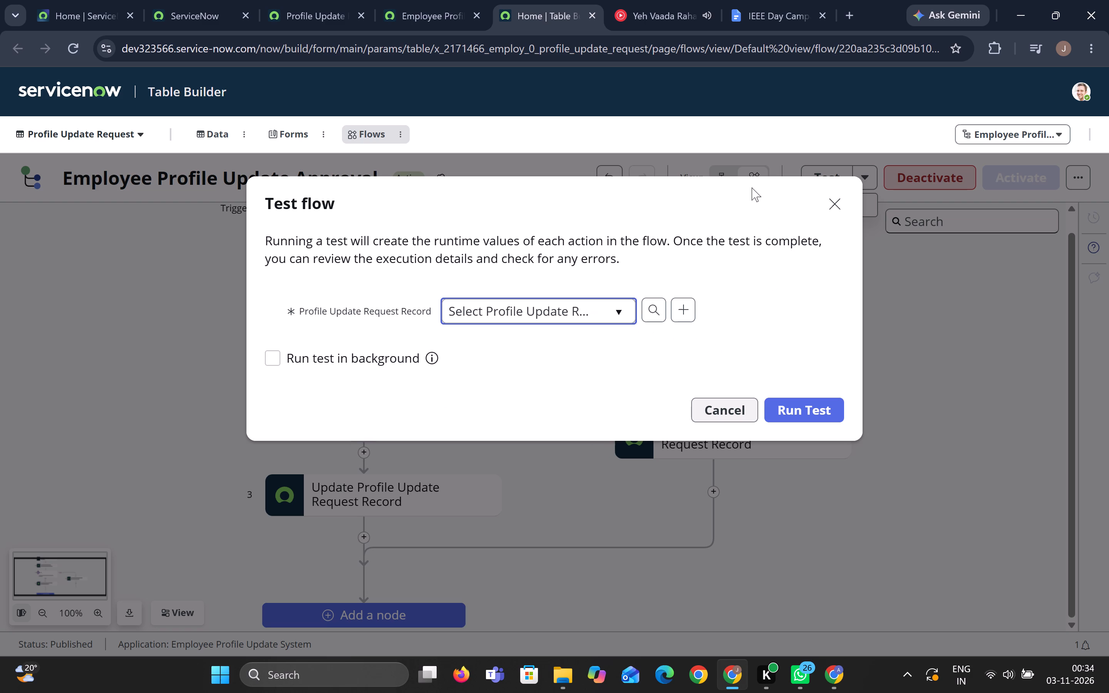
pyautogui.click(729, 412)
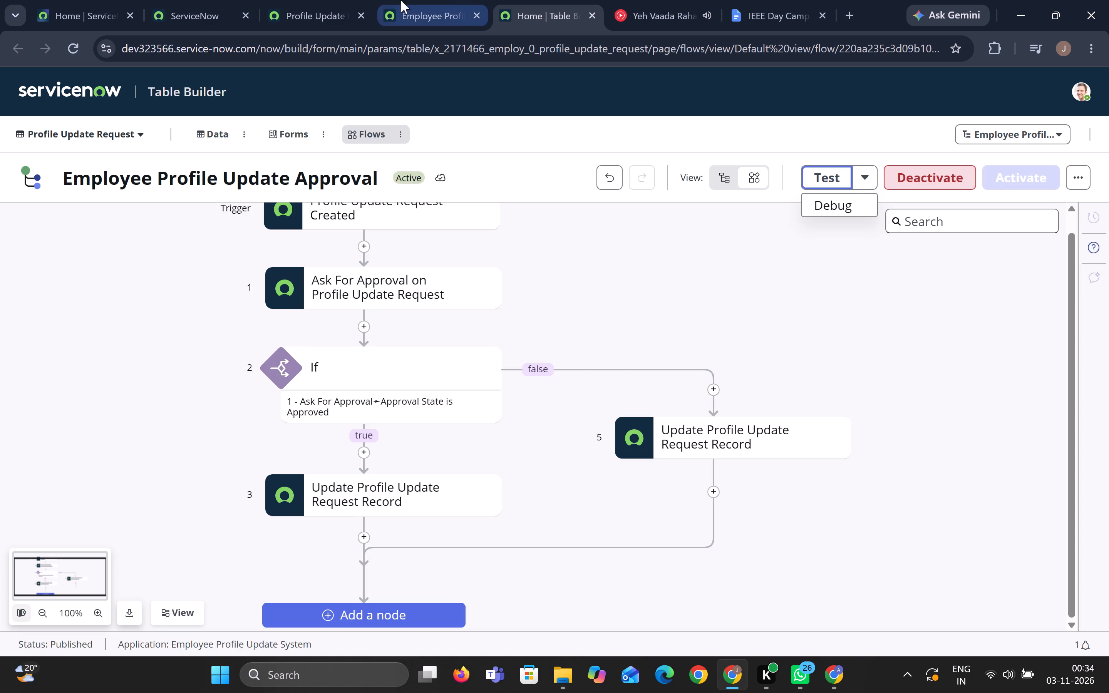
# Switch to ServiceNow Studio and open a blank Profile Update Request form from the Profile Update Requests list.
pyautogui.click(395, 6)
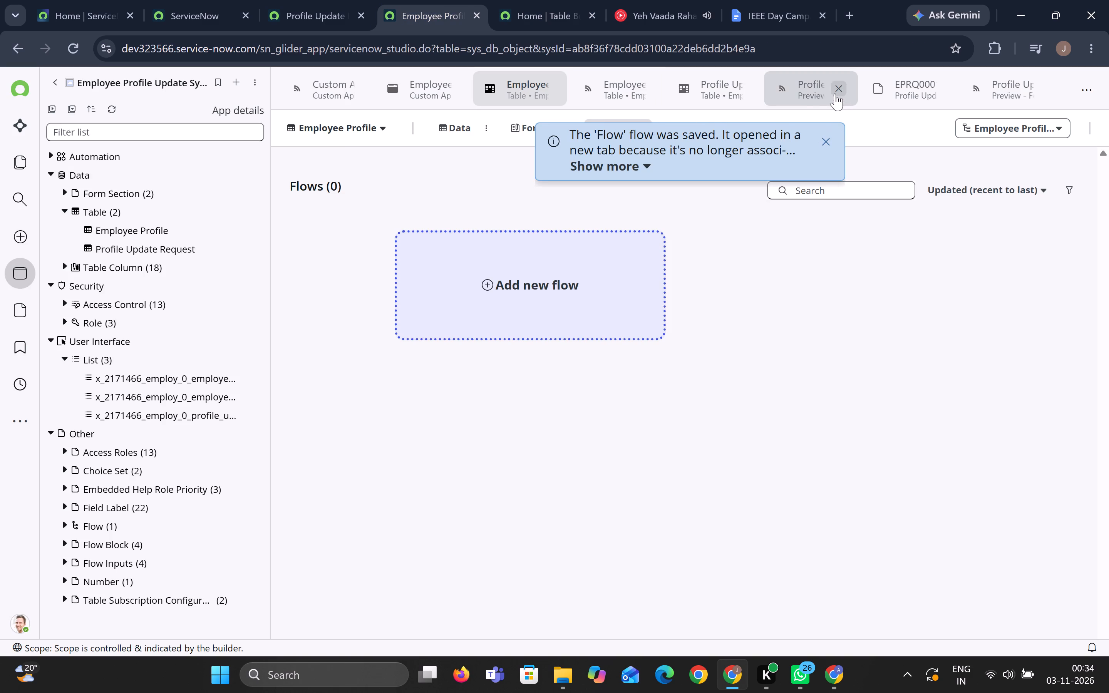
pyautogui.click(812, 95)
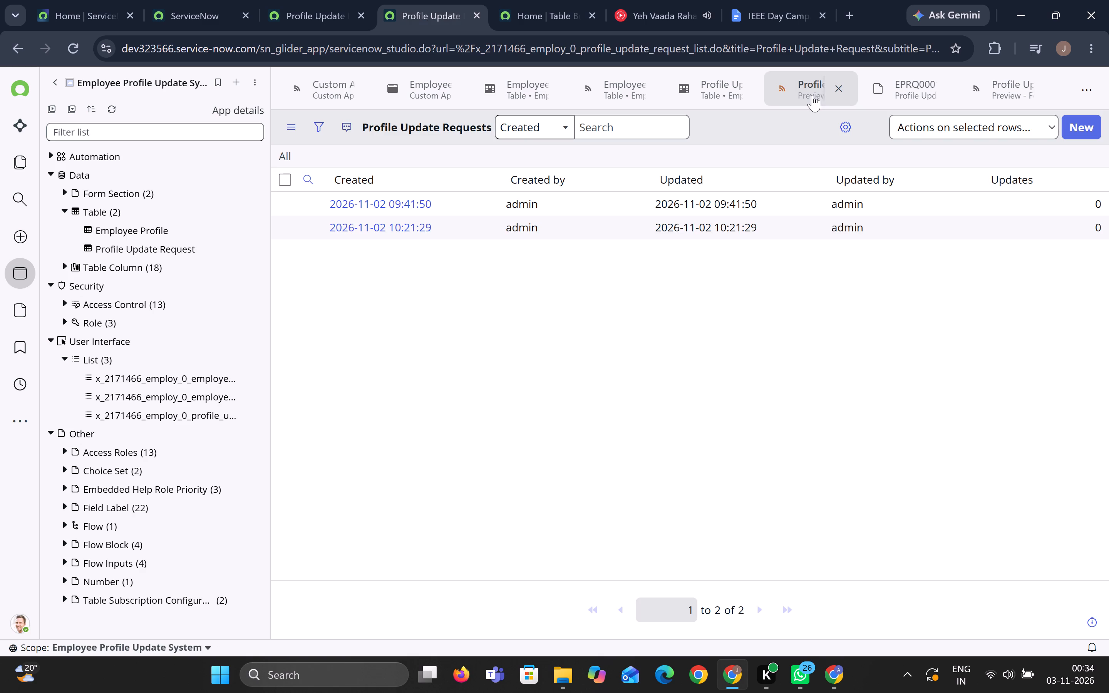
pyautogui.click(1079, 134)
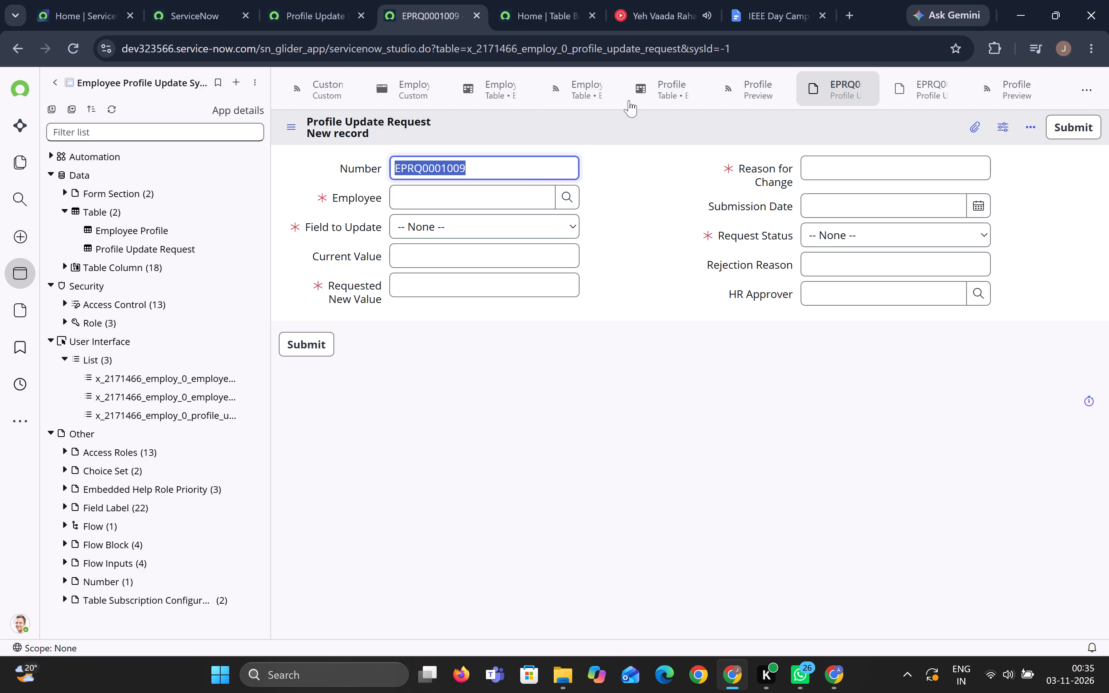
# Return to the flow in Table Builder, run its test on Profile Update Request record EPRQ0001007, and open the flow execution details.
pyautogui.click(514, 16)
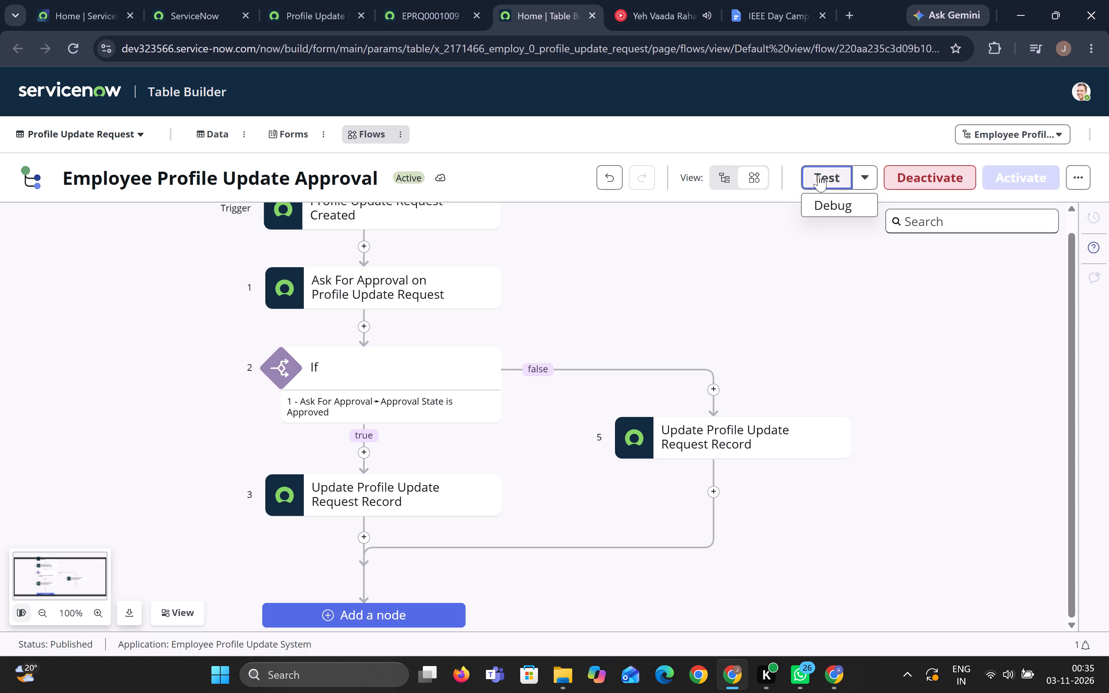
pyautogui.click(818, 175)
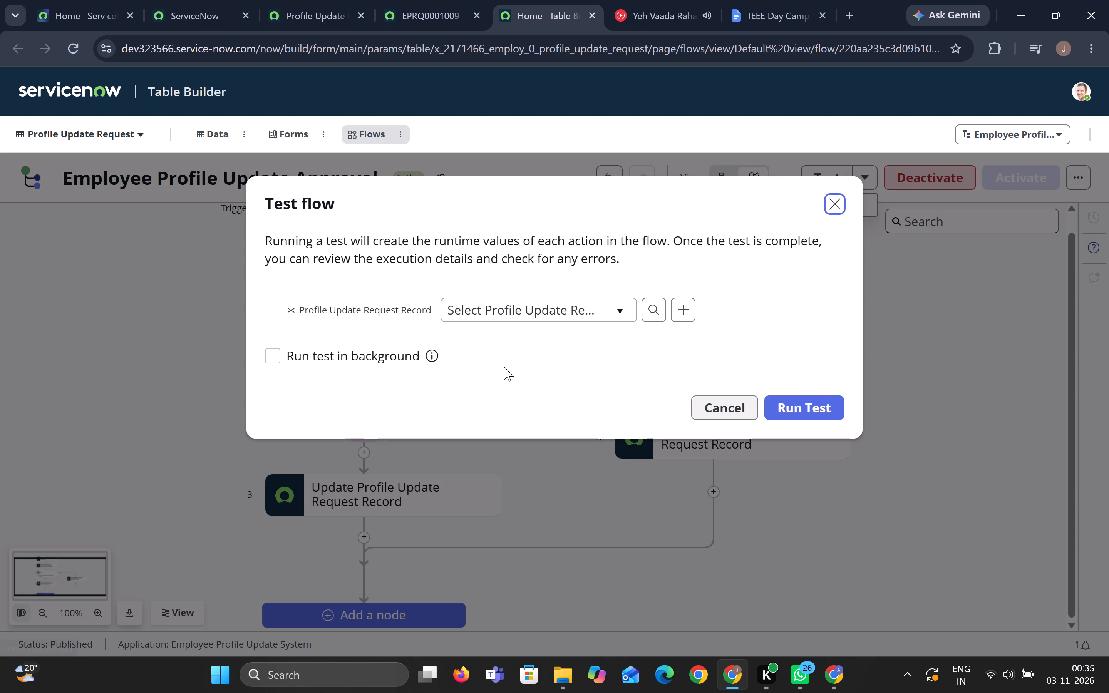
pyautogui.click(807, 400)
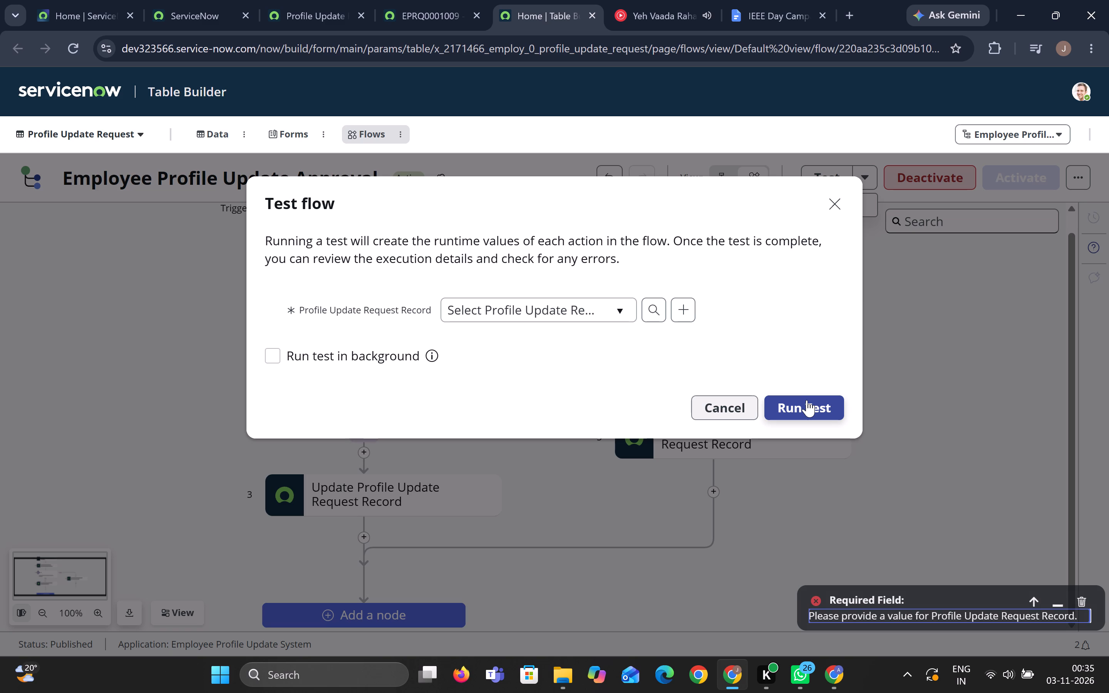
pyautogui.click(591, 312)
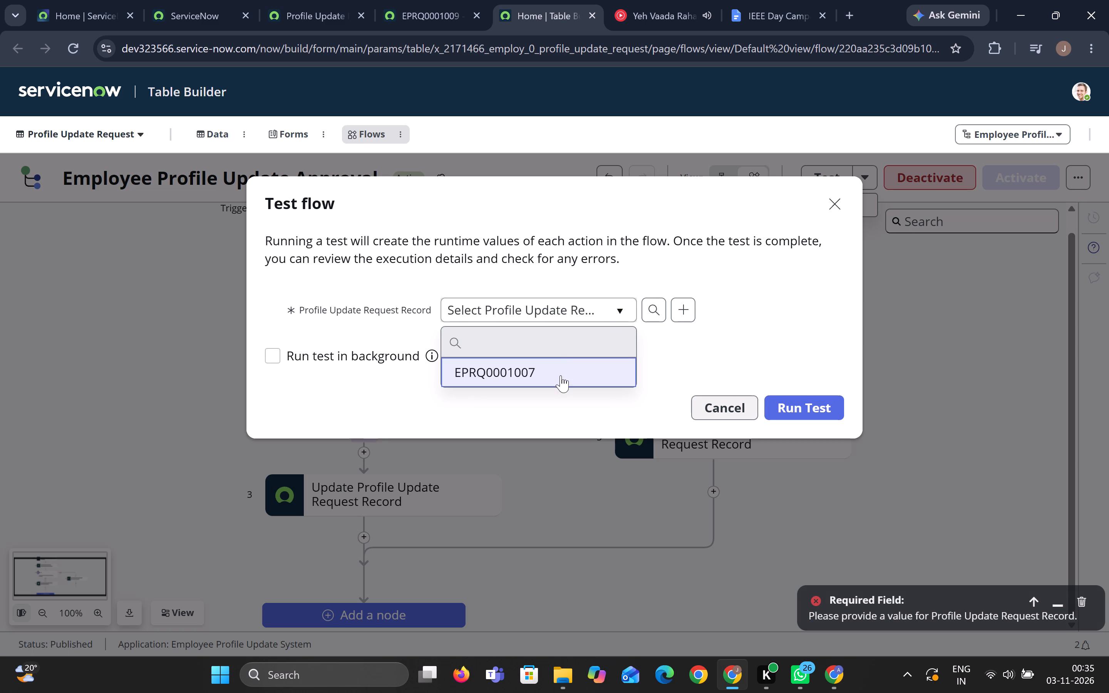
pyautogui.click(561, 375)
pyautogui.click(816, 416)
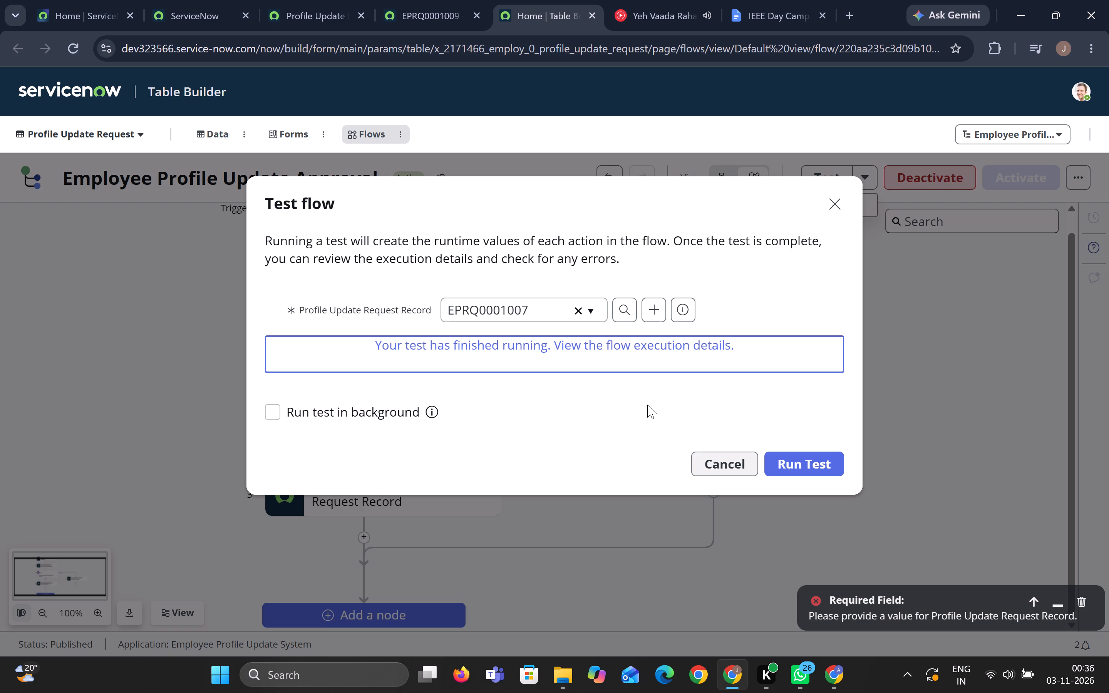
pyautogui.click(653, 343)
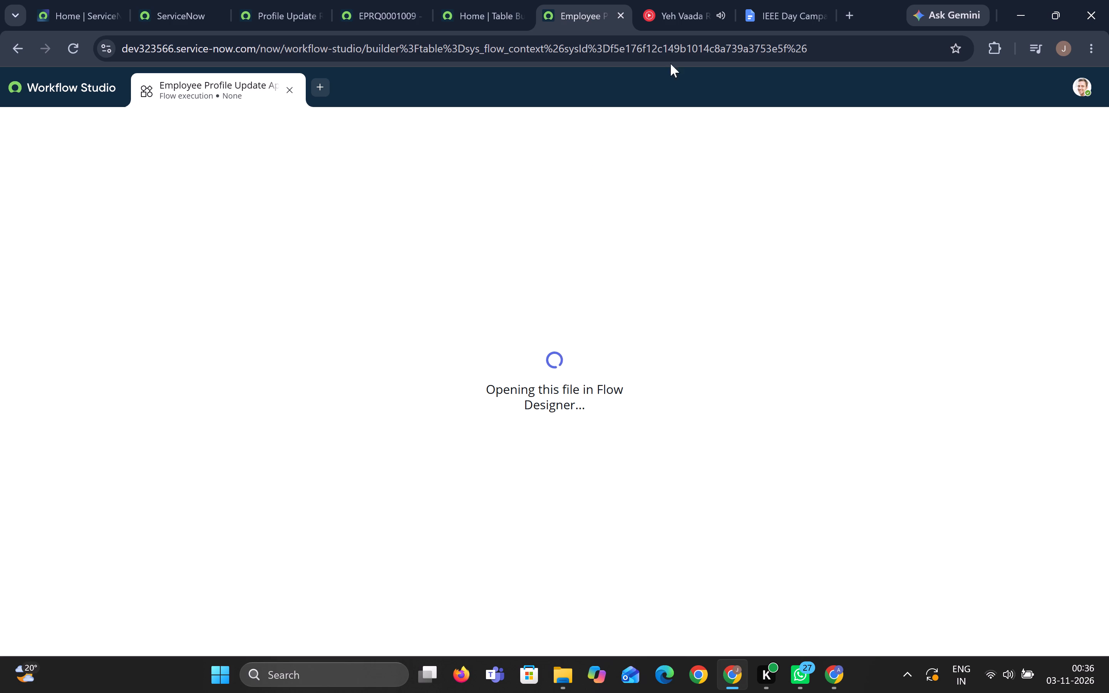
# Switch to YouTube Music and look through the upcoming songs in the Old Songs queue.
pyautogui.click(699, 2)
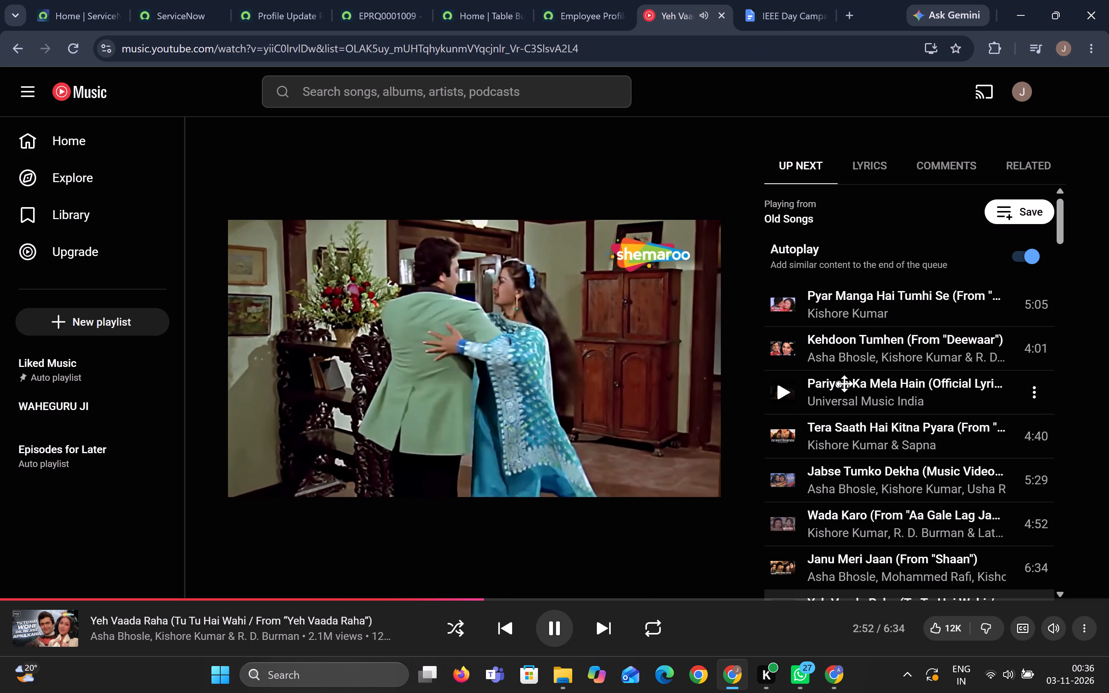
pyautogui.scroll(-2, 843, 385)
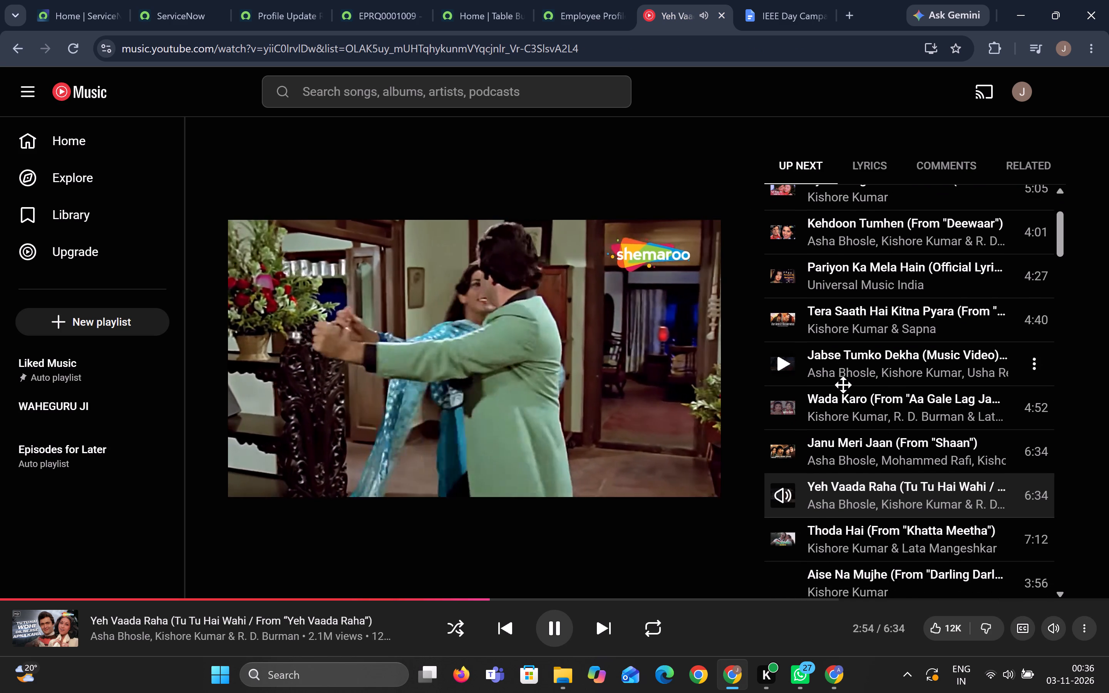
pyautogui.scroll(-2, 843, 385)
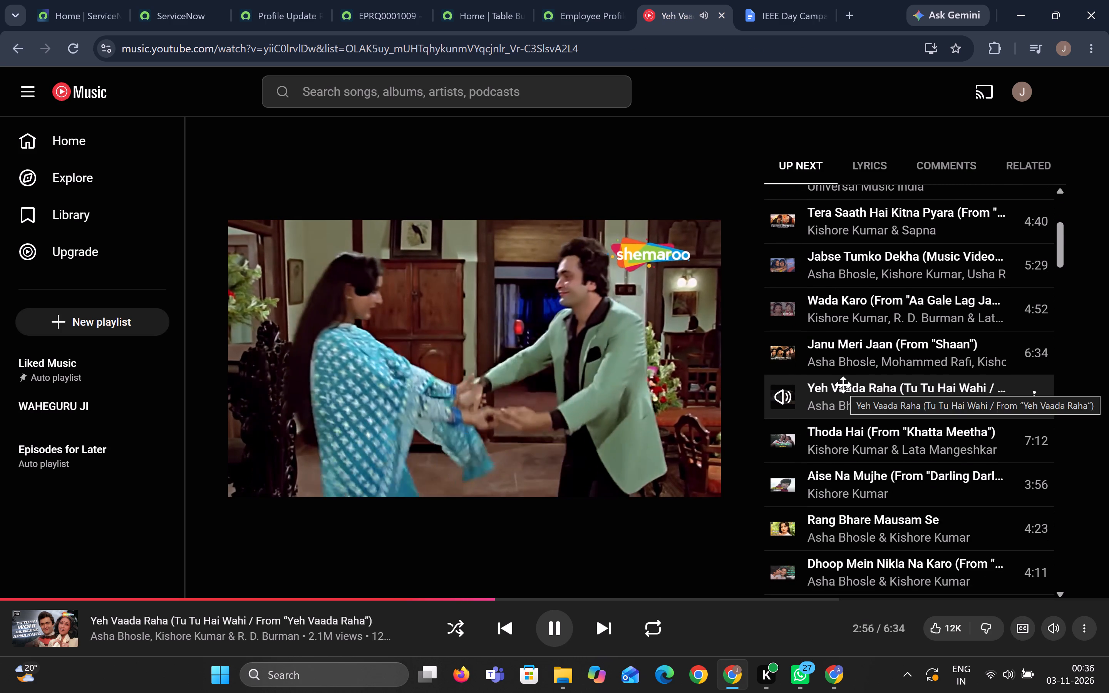
pyautogui.scroll(-2, 828, 352)
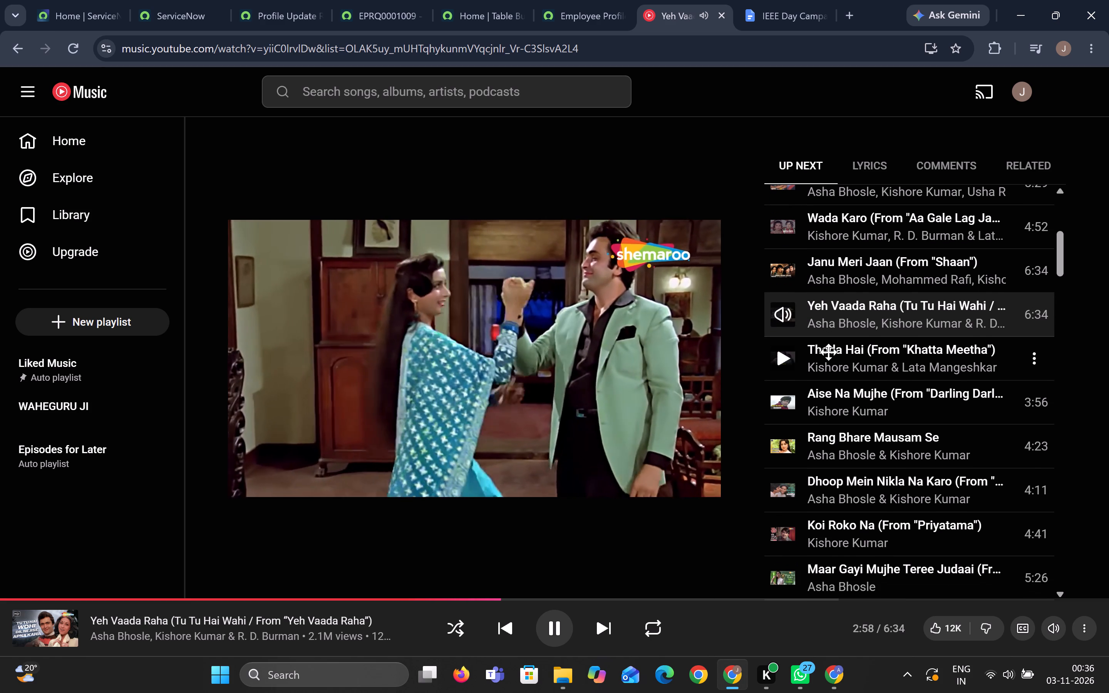
pyautogui.scroll(-3, 828, 352)
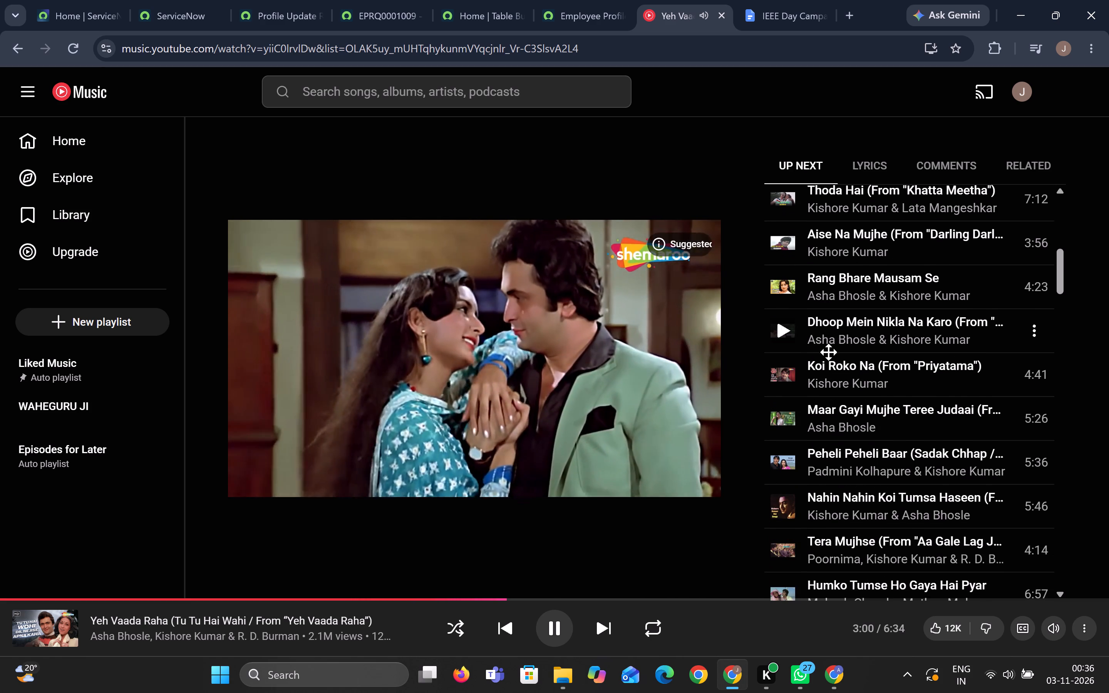
pyautogui.scroll(-1, 828, 352)
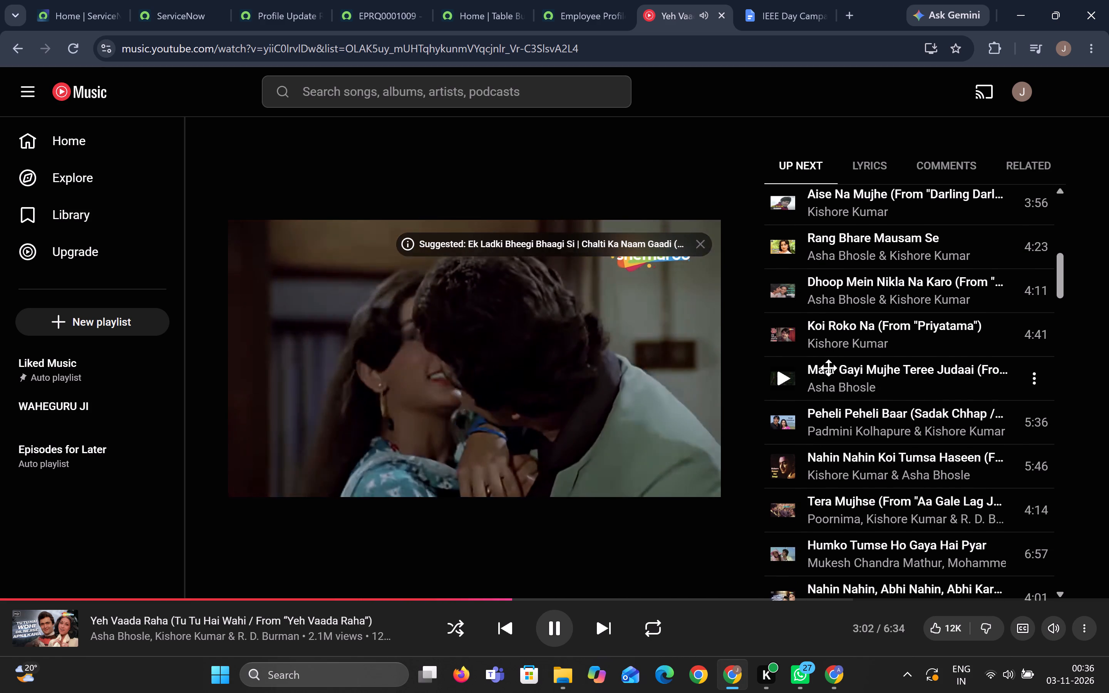
pyautogui.scroll(-2, 828, 368)
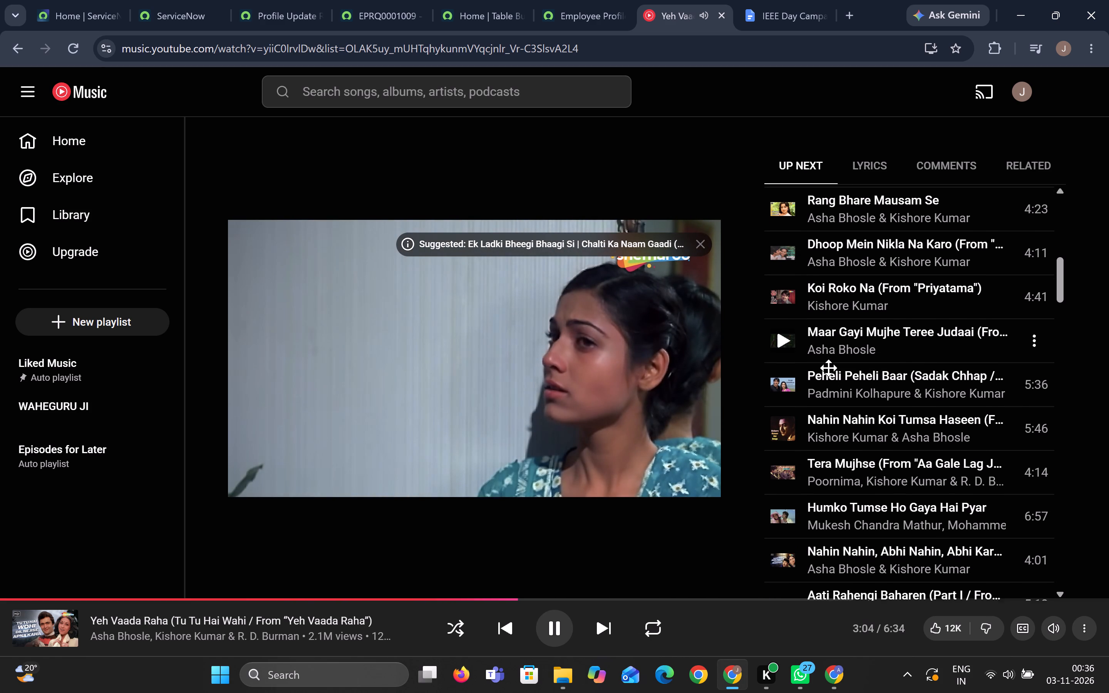
pyautogui.scroll(-2, 828, 368)
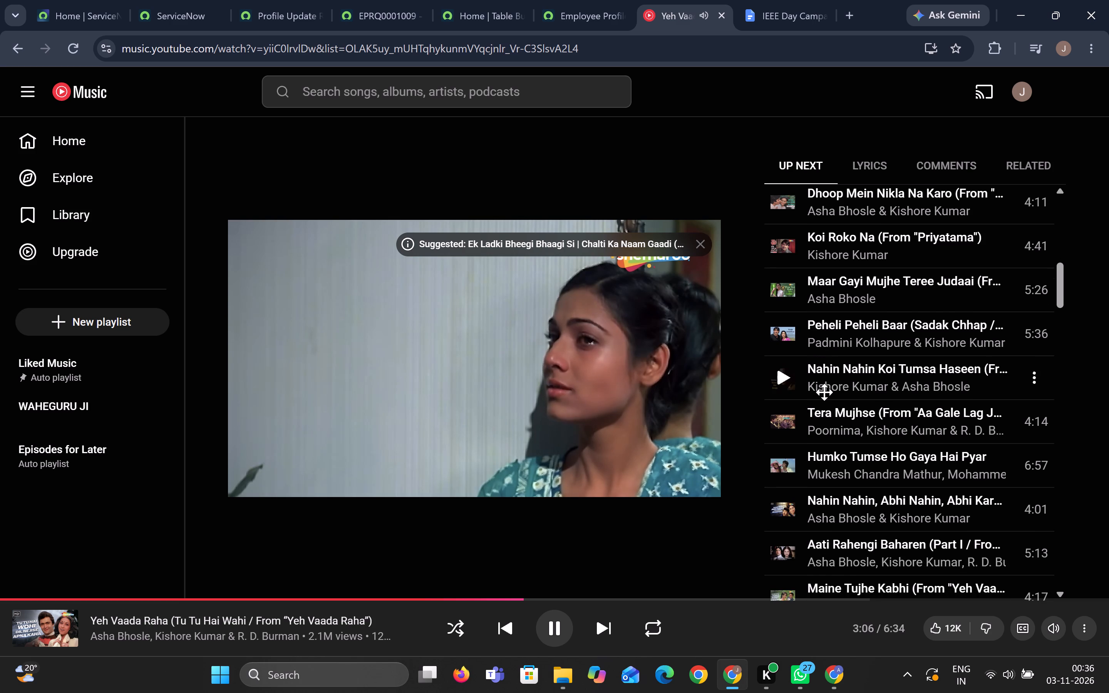
pyautogui.scroll(-1, 824, 392)
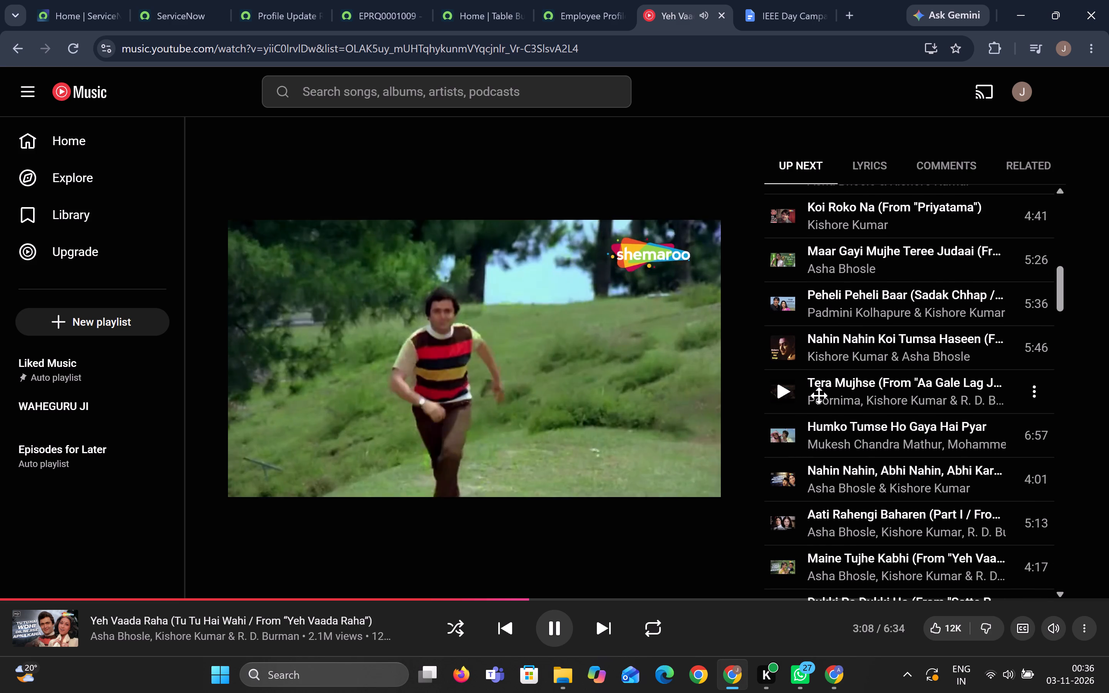
pyautogui.scroll(-1, 831, 437)
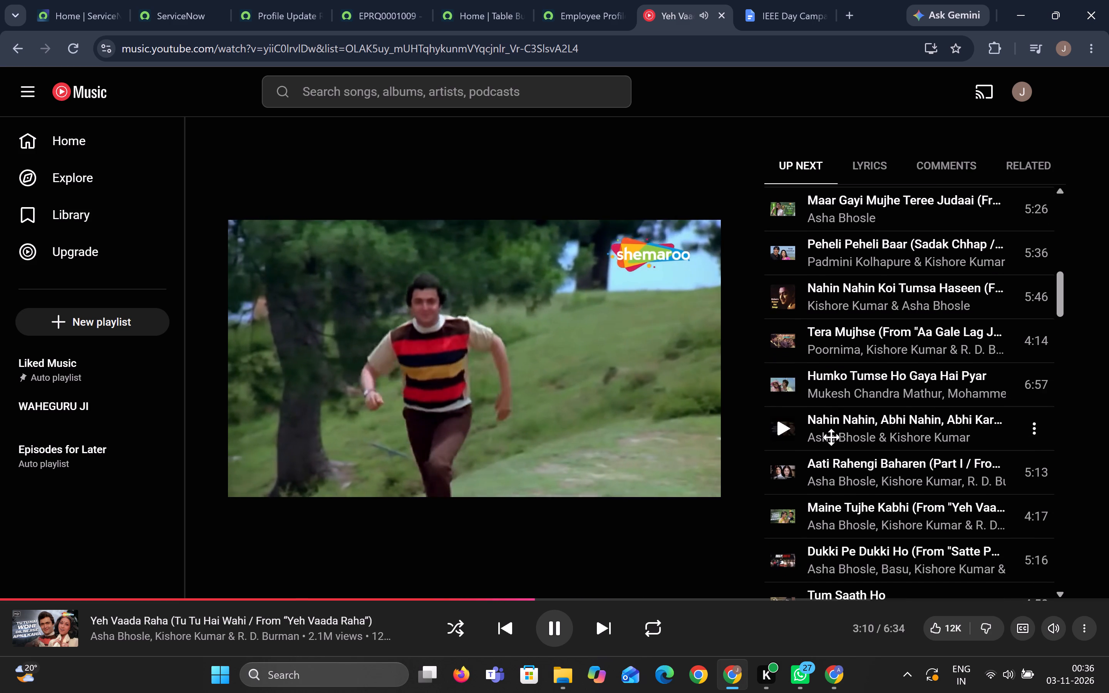
pyautogui.scroll(-3, 831, 437)
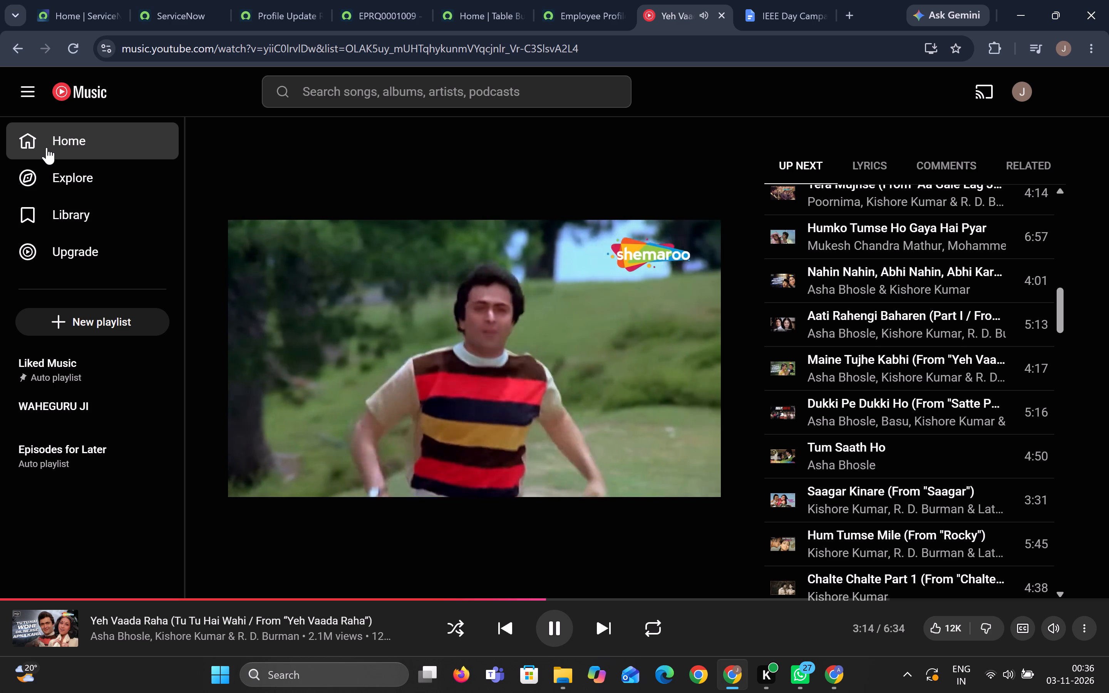
# Go to the YouTube Music home page and play Jaat Gelya Yaari from the Listen again selection.
pyautogui.click(55, 147)
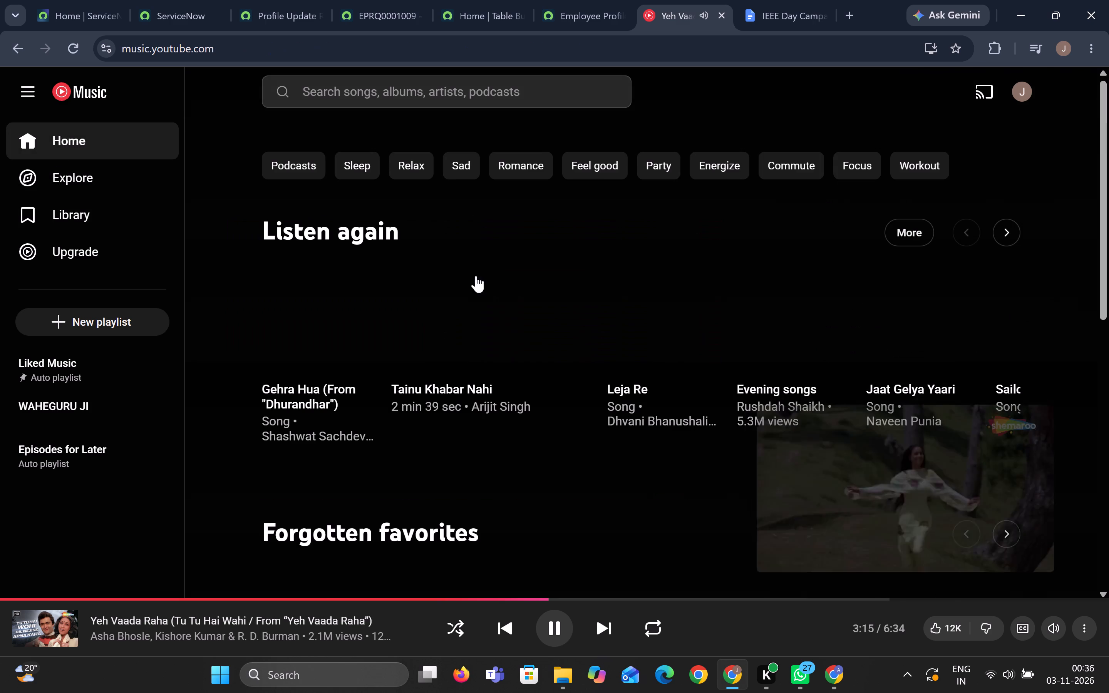
pyautogui.scroll(-1, 722, 477)
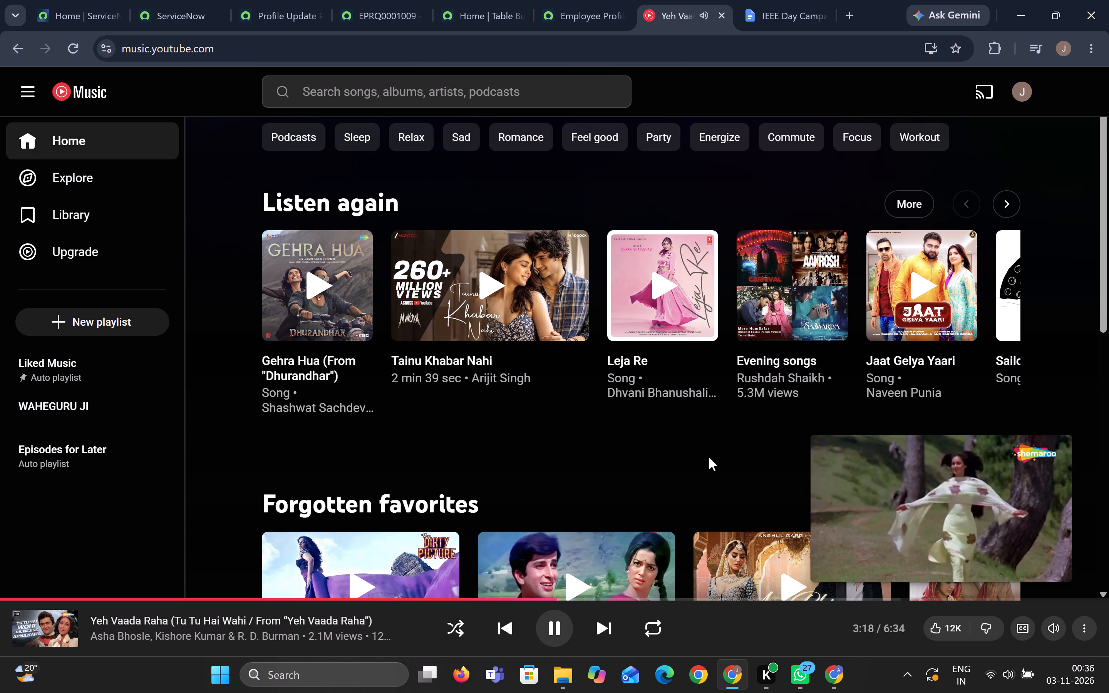
pyautogui.hscroll(-3, 723, 366)
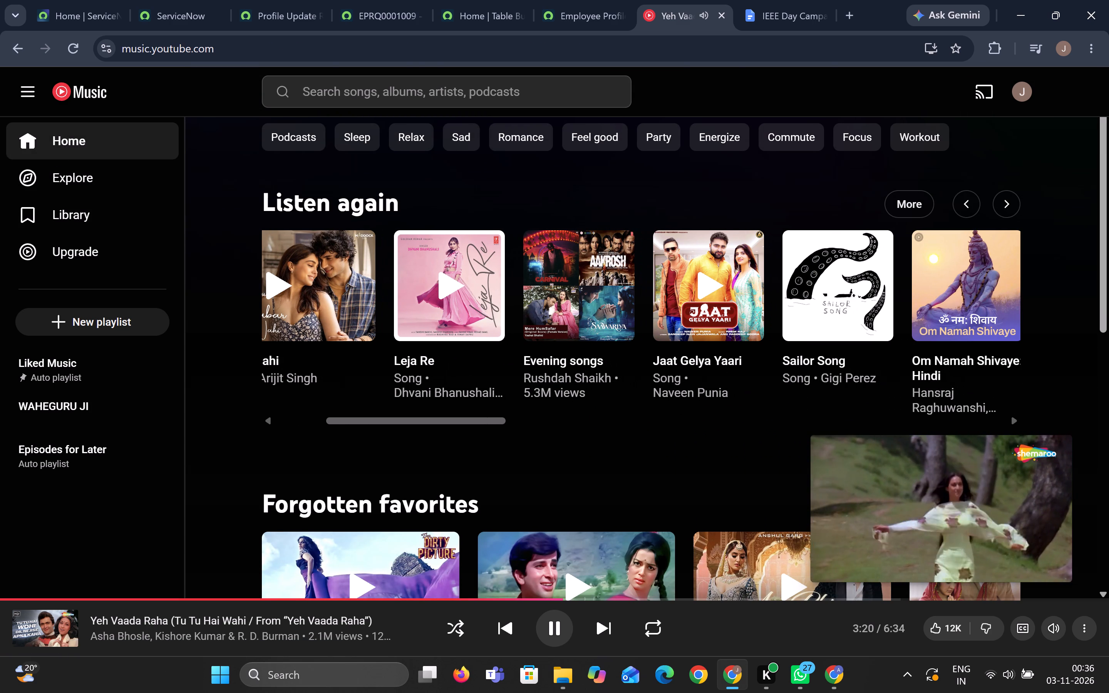
pyautogui.hscroll(-1, 653, 361)
pyautogui.hscroll(-1, 790, 323)
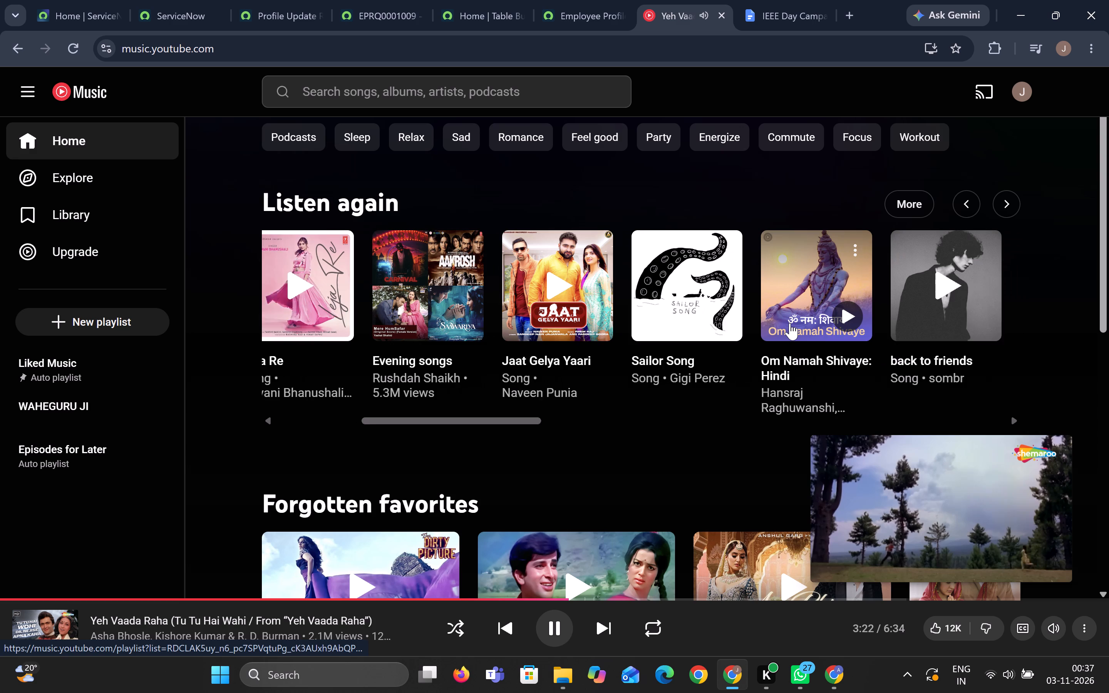
pyautogui.hscroll(-3, 790, 323)
pyautogui.hscroll(3, 790, 323)
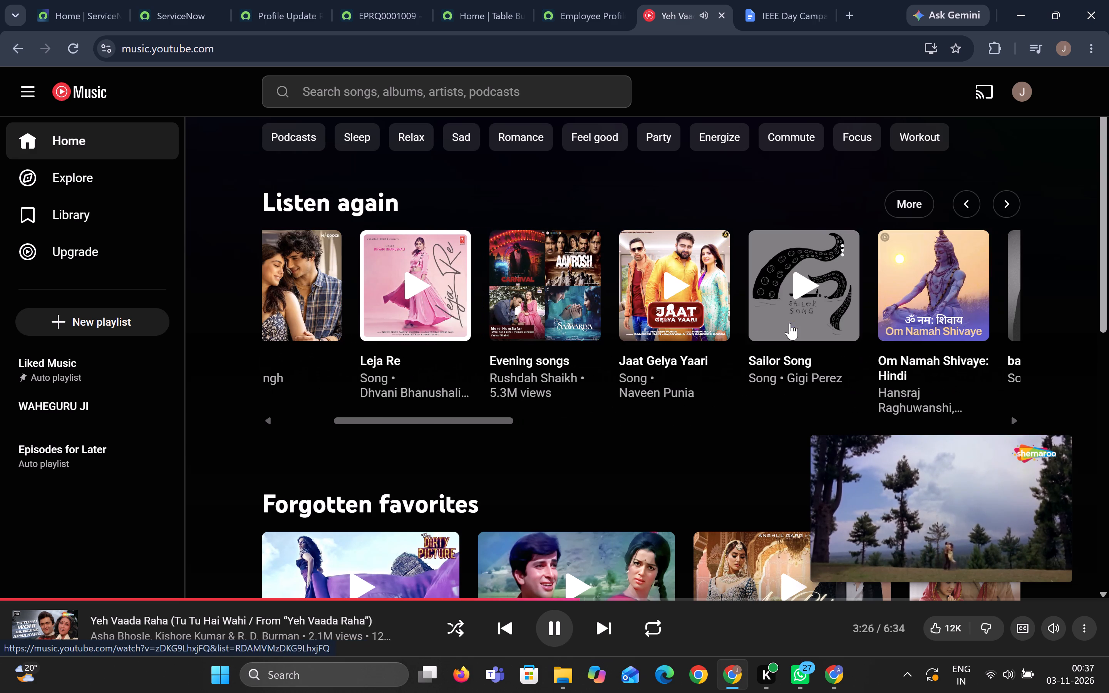
pyautogui.click(667, 282)
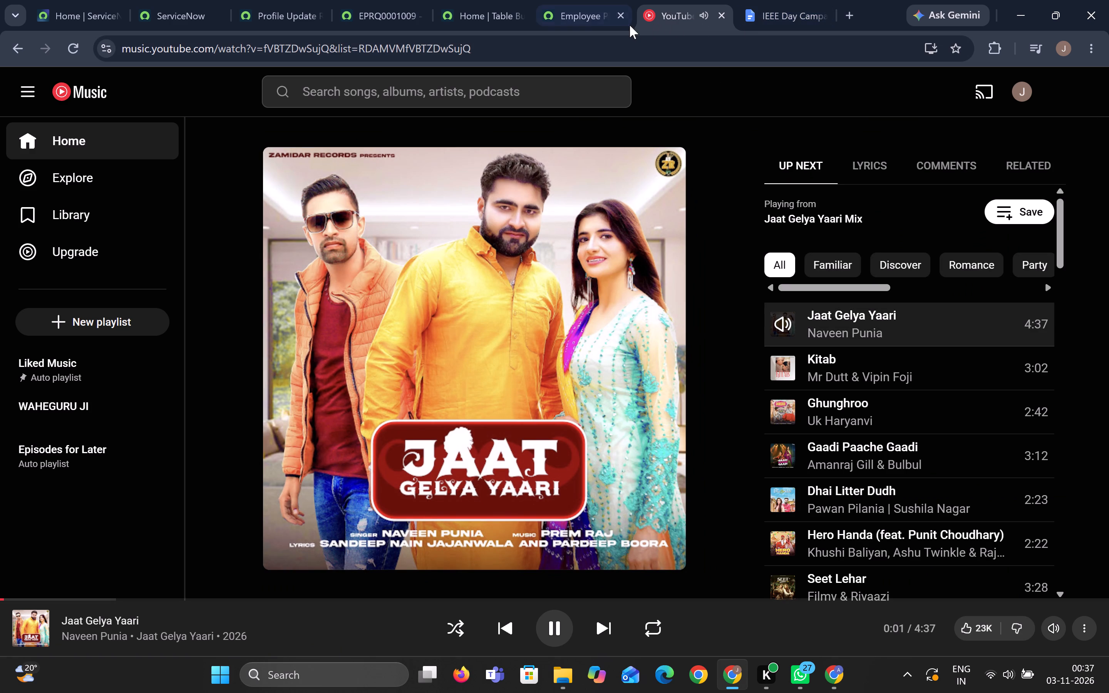
# Switch to Workflow Studio and review the execution details of the Employee Profile Update Approval test run.
pyautogui.click(573, 21)
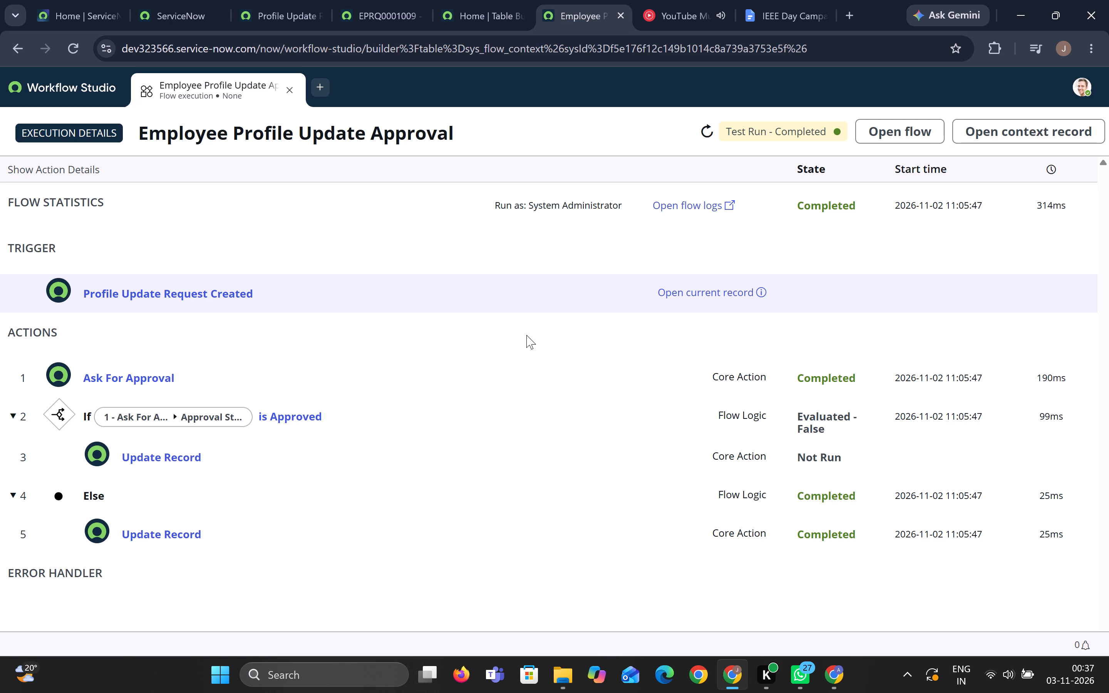
pyautogui.hscroll(-1, 605, 411)
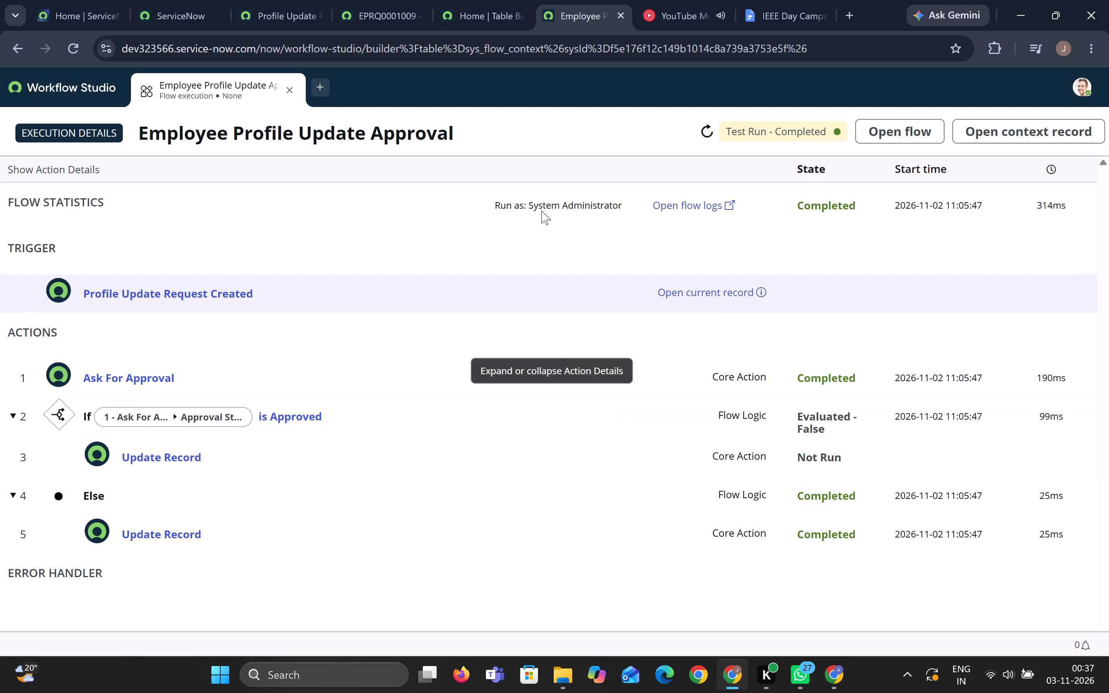
# Return to the Employee Profile Update Approval flow's test dialog in Table Builder.
pyautogui.click(459, 18)
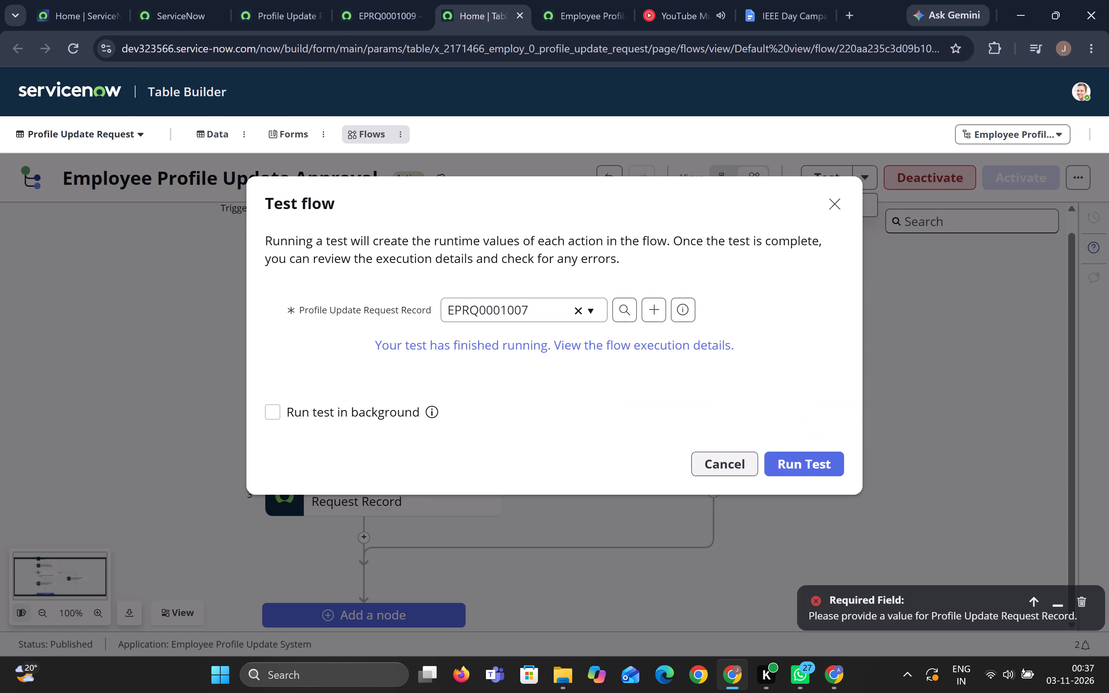
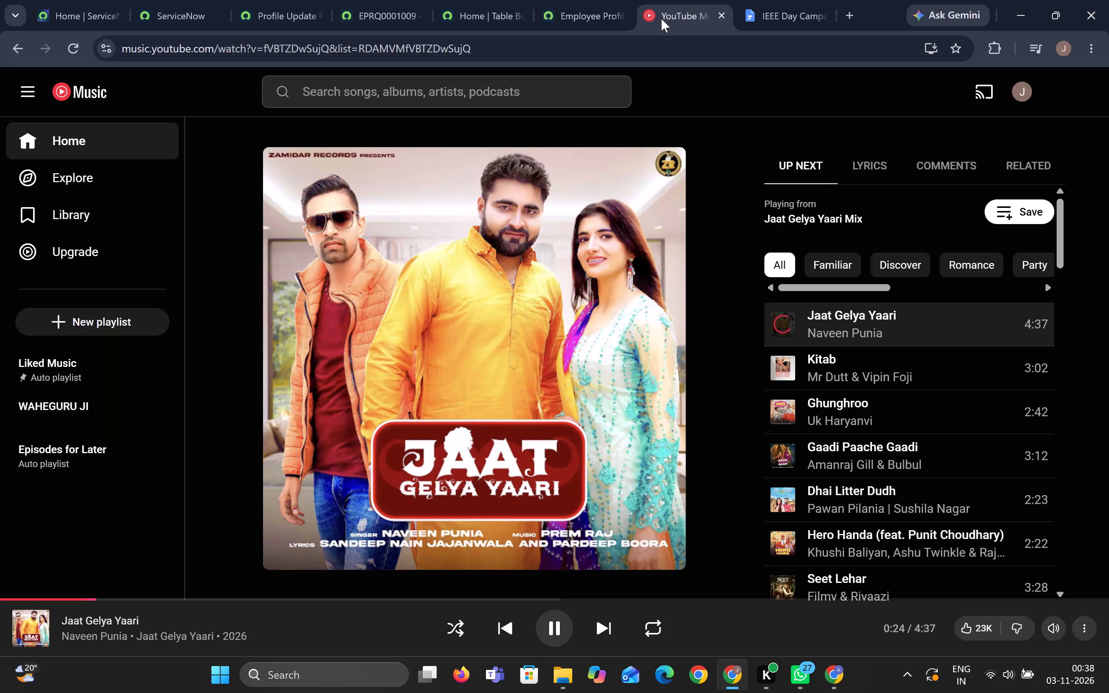
# Return to the Employee Profile Update Approval flow in Table Builder and close its test dialog without running another test.
pyautogui.click(538, 2)
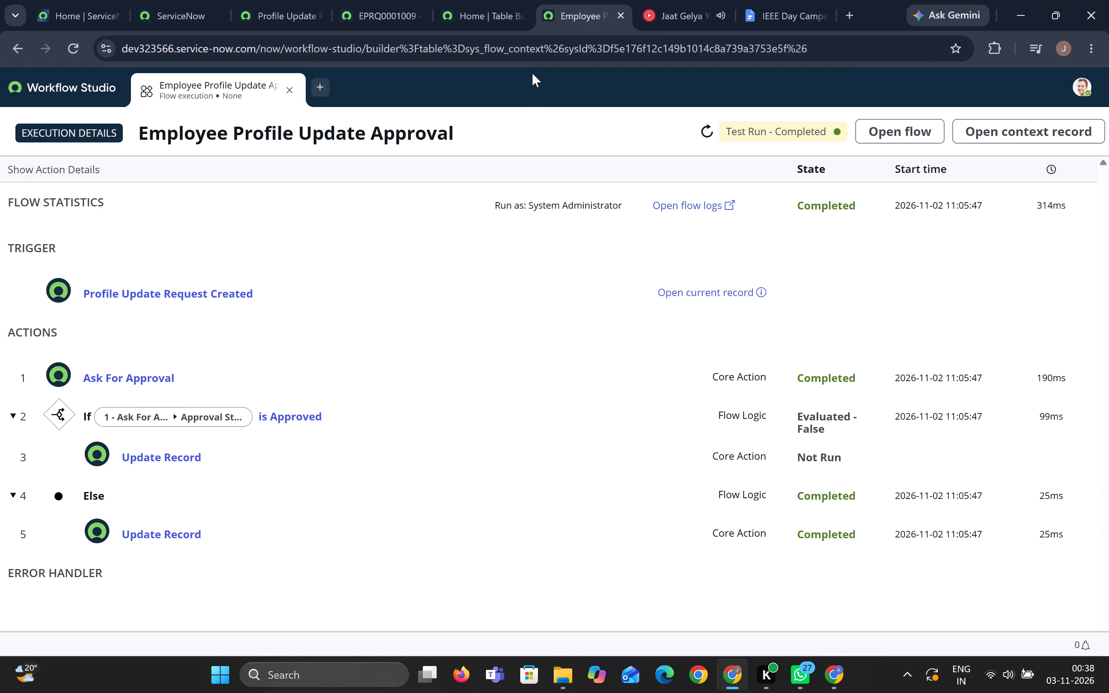
pyautogui.click(479, 12)
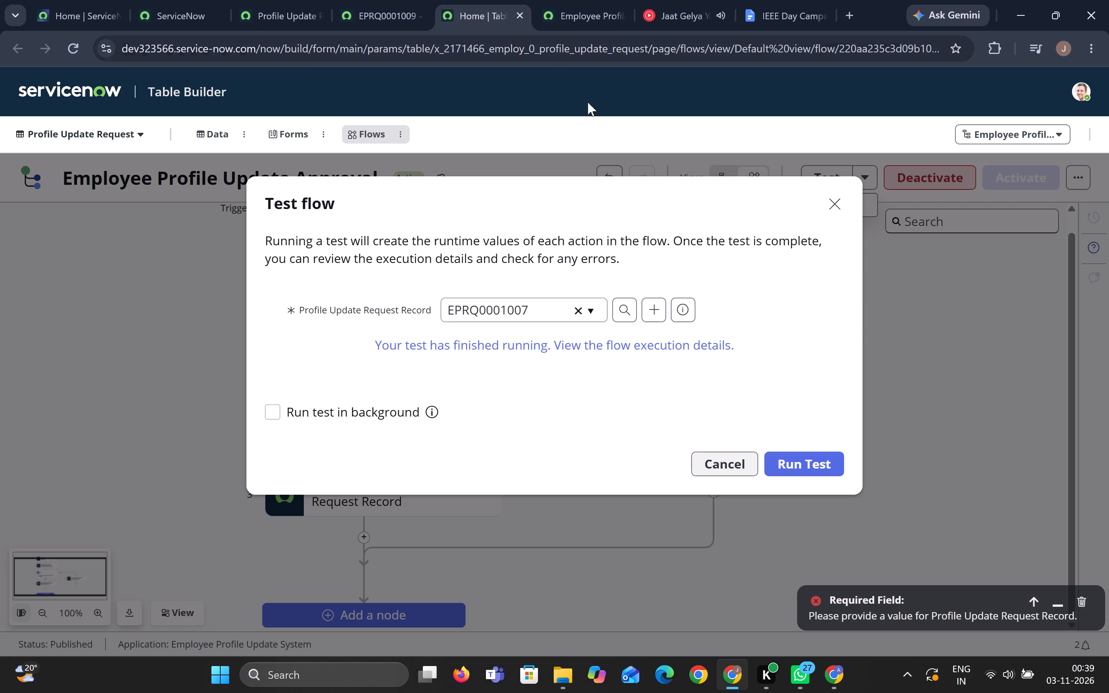
pyautogui.click(729, 470)
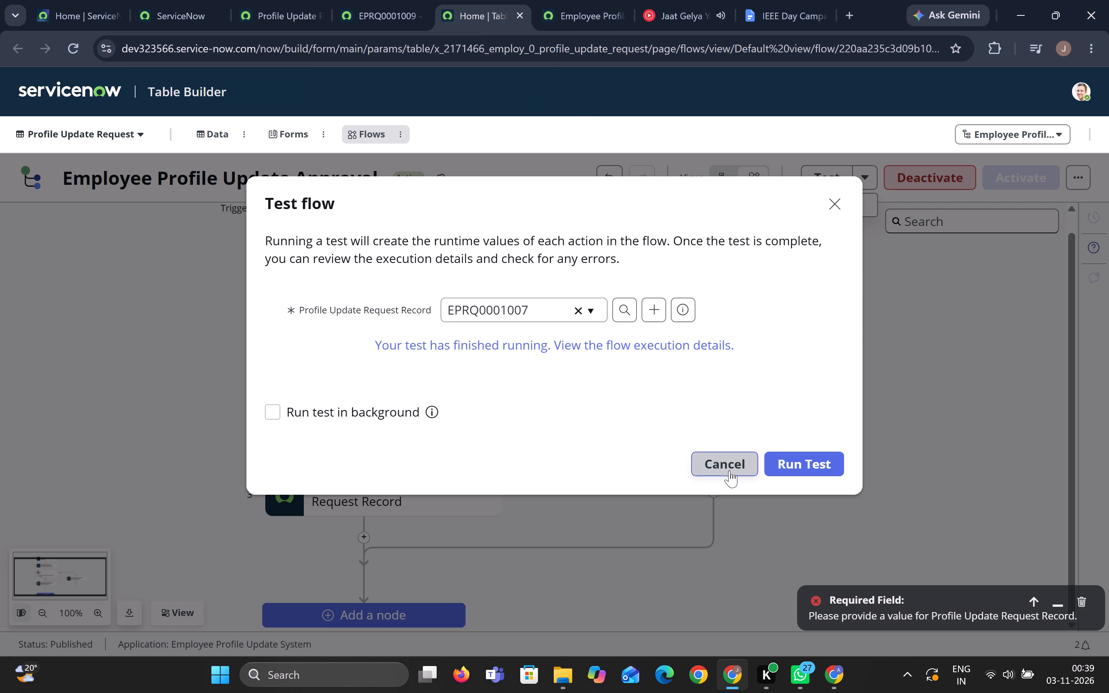
pyautogui.click(766, 293)
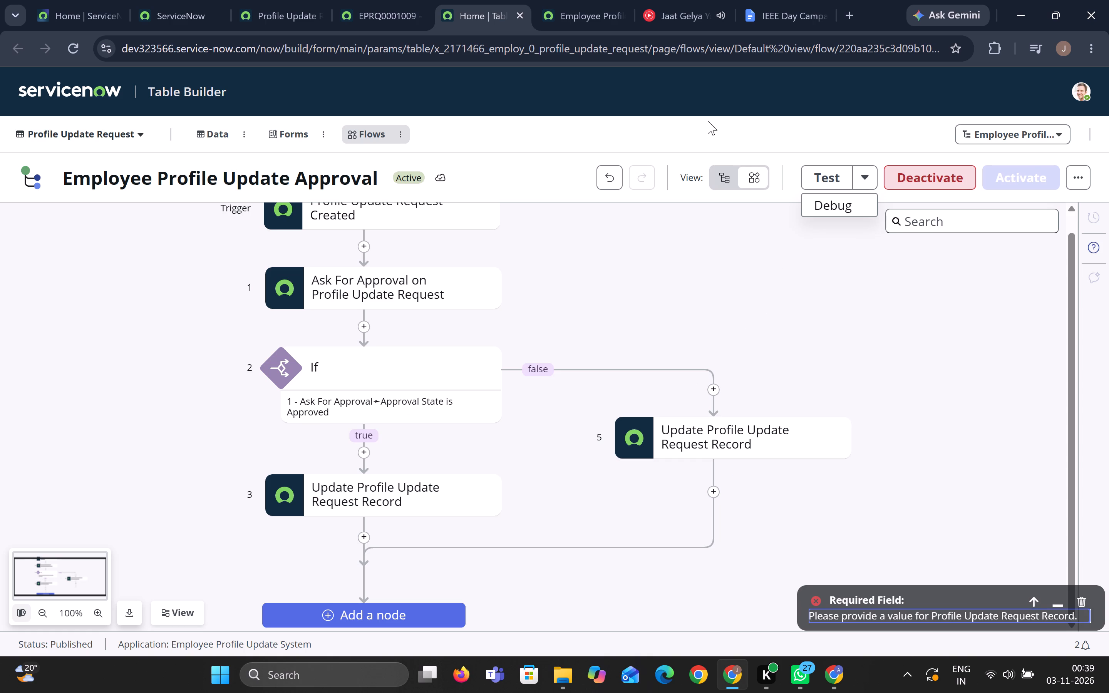
# Switch to ServiceNow Studio and open the preview list of Profile Update Requests to check the existing records.
pyautogui.click(402, 18)
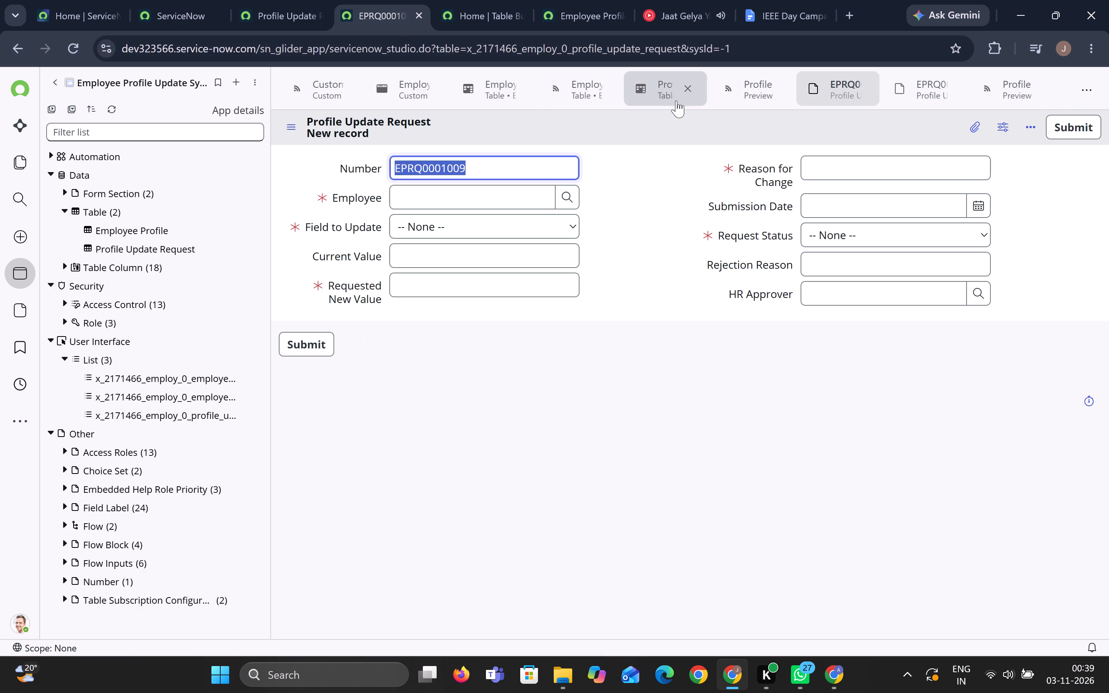
pyautogui.click(653, 92)
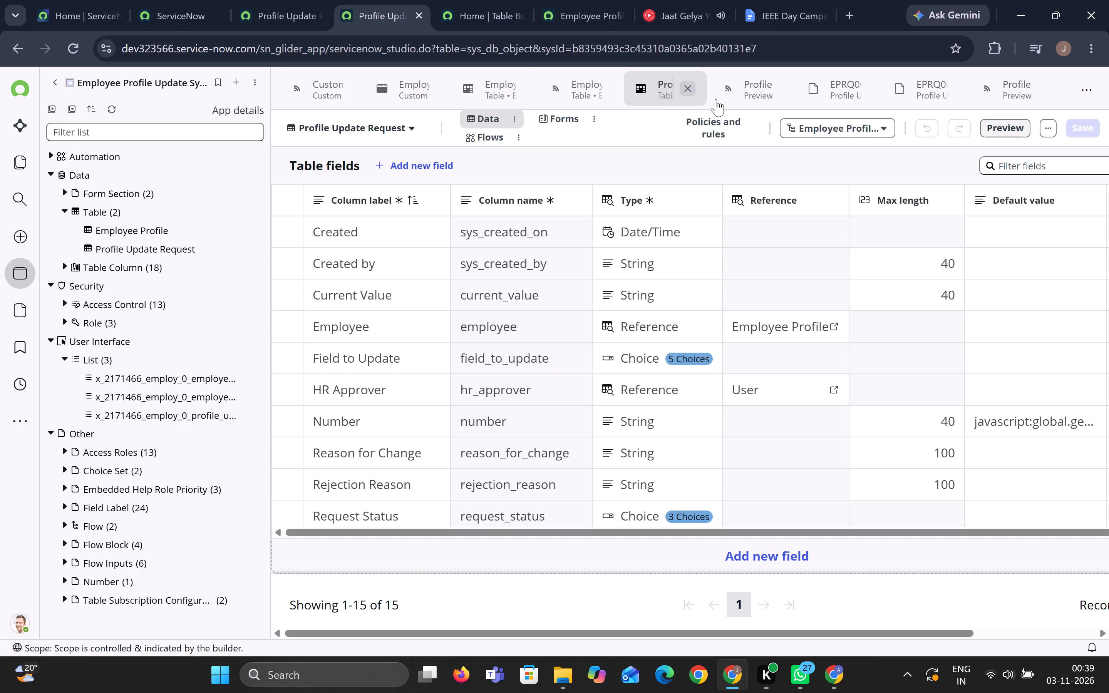
pyautogui.click(755, 106)
pyautogui.click(755, 106)
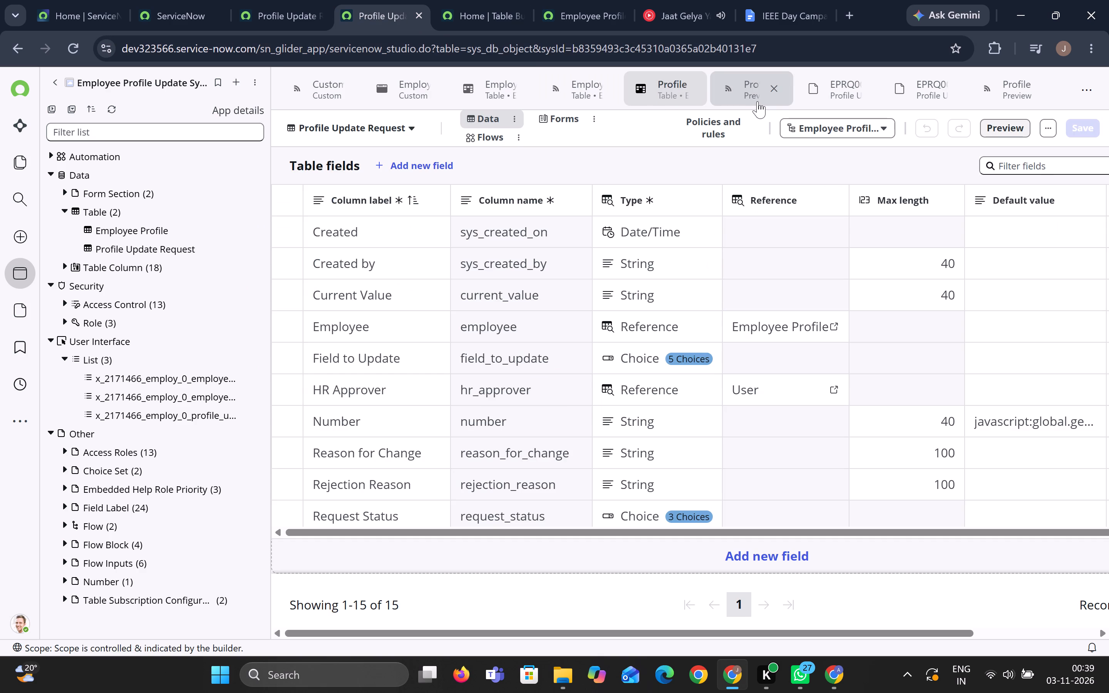
pyautogui.click(757, 101)
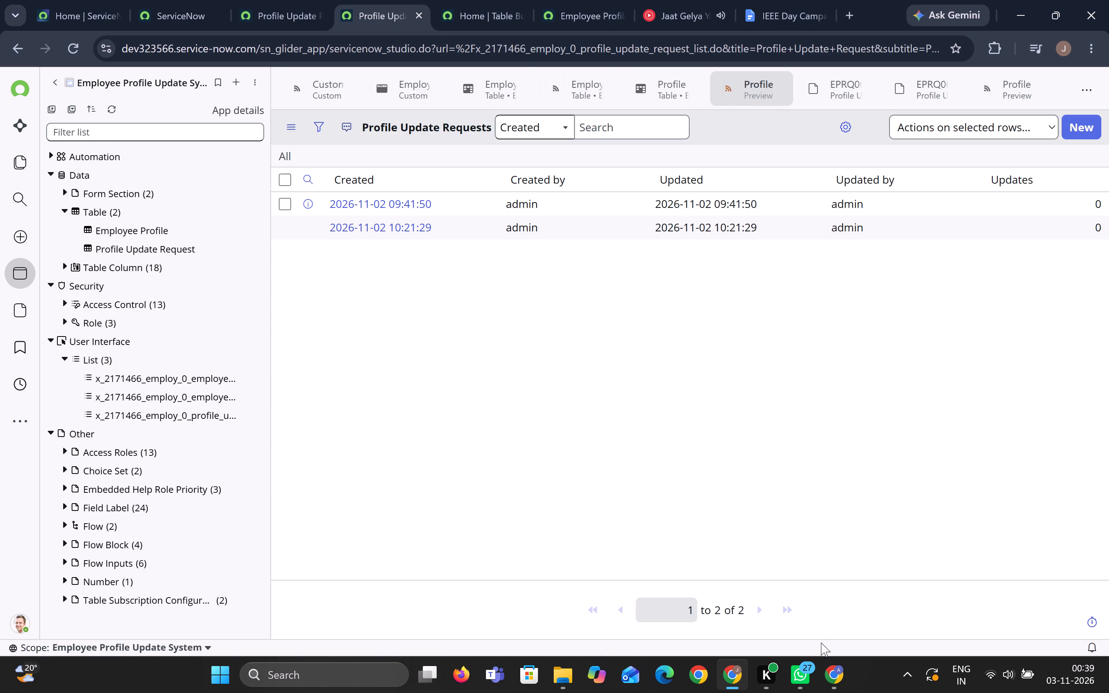
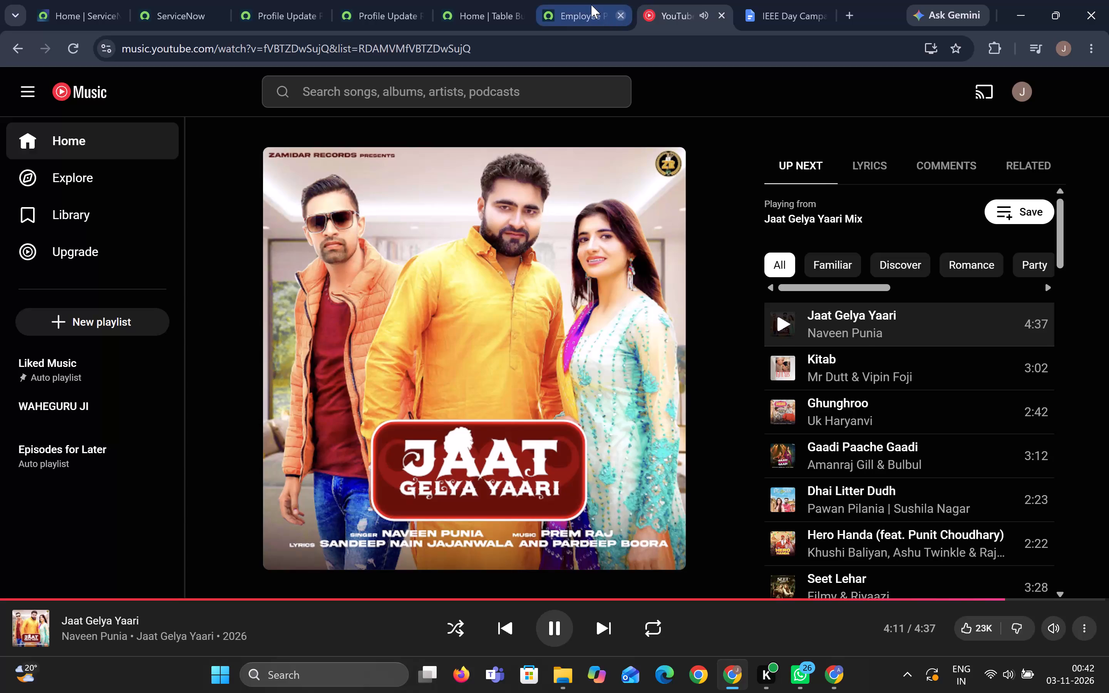
# Switch to Workflow Studio and view the execution details of the Employee Profile Update Approval test run.
pyautogui.click(591, 5)
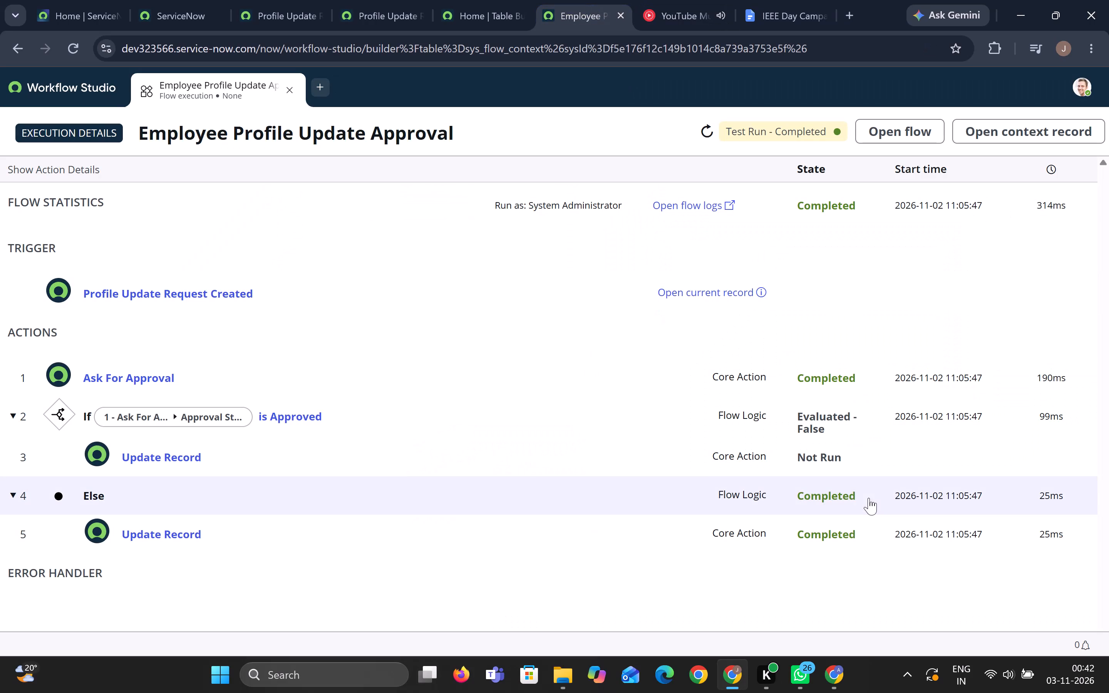
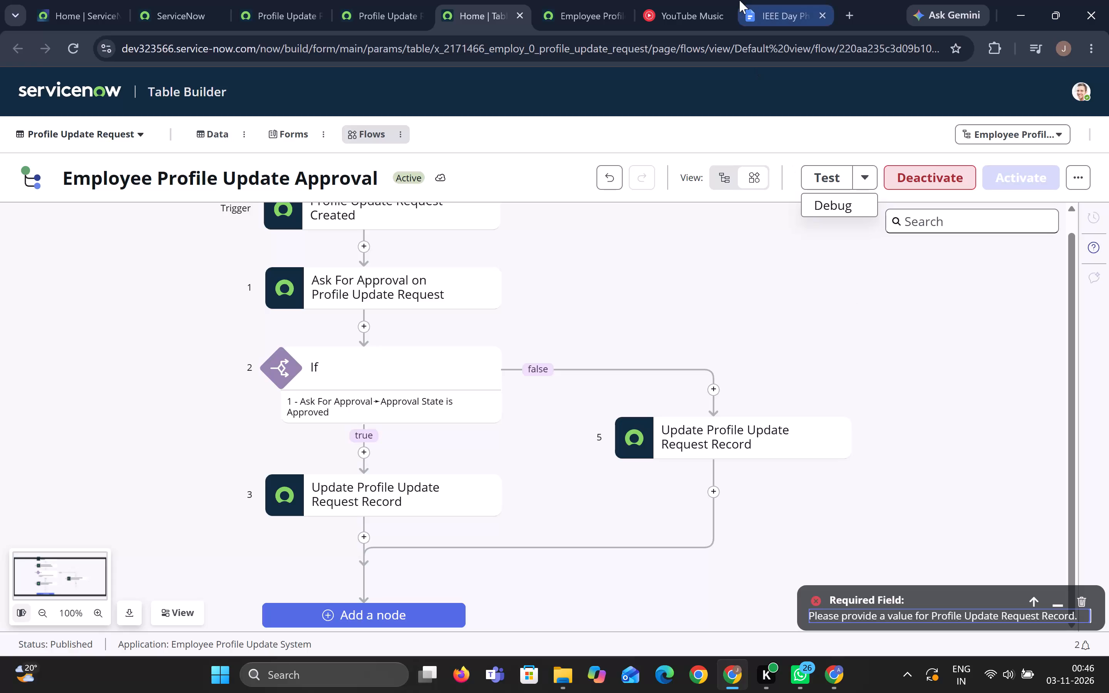
# Review the trigger and action states in the execution details of the Employee Profile Update Approval test run.
pyautogui.click(569, 23)
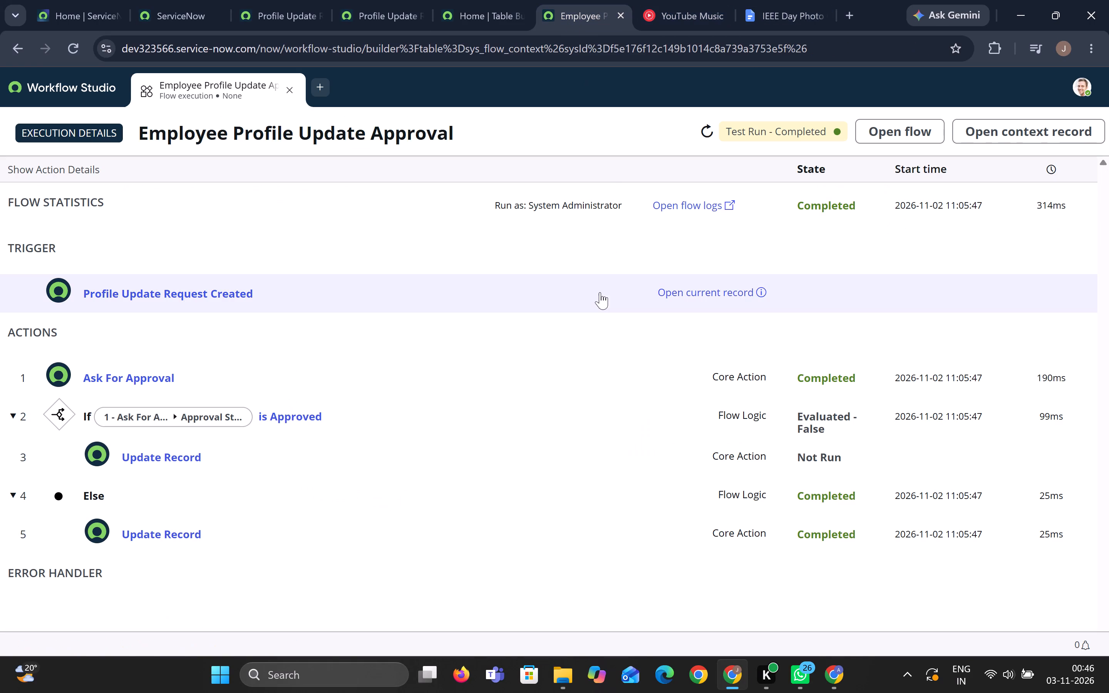
pyautogui.scroll(-2, 600, 292)
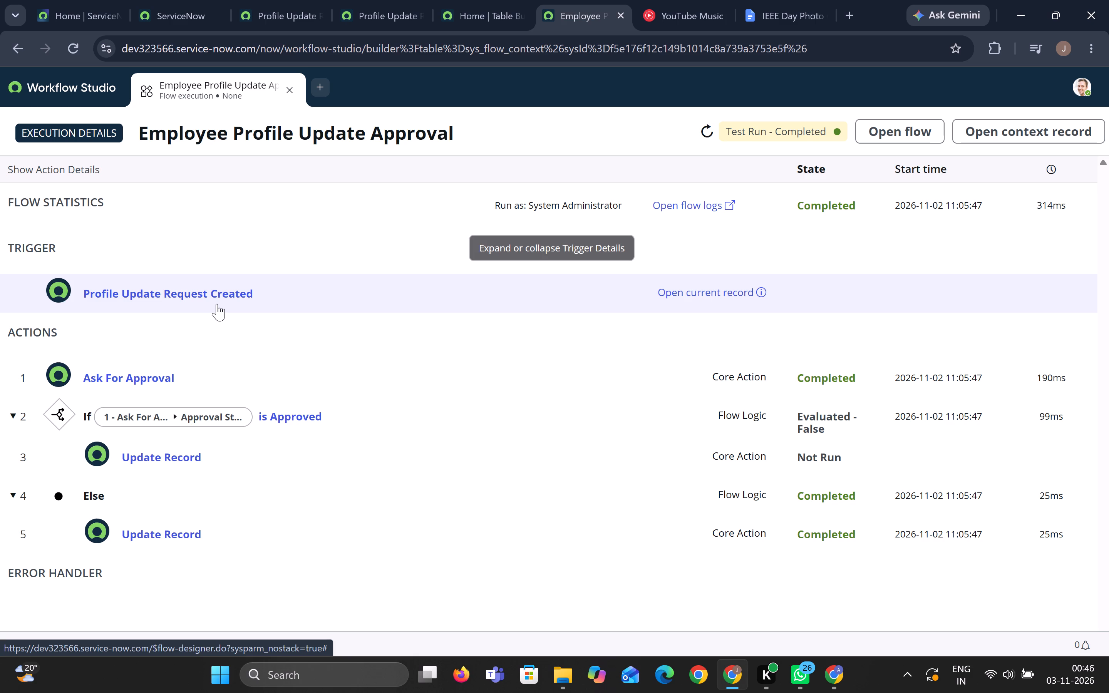
pyautogui.hscroll(-3, 367, 235)
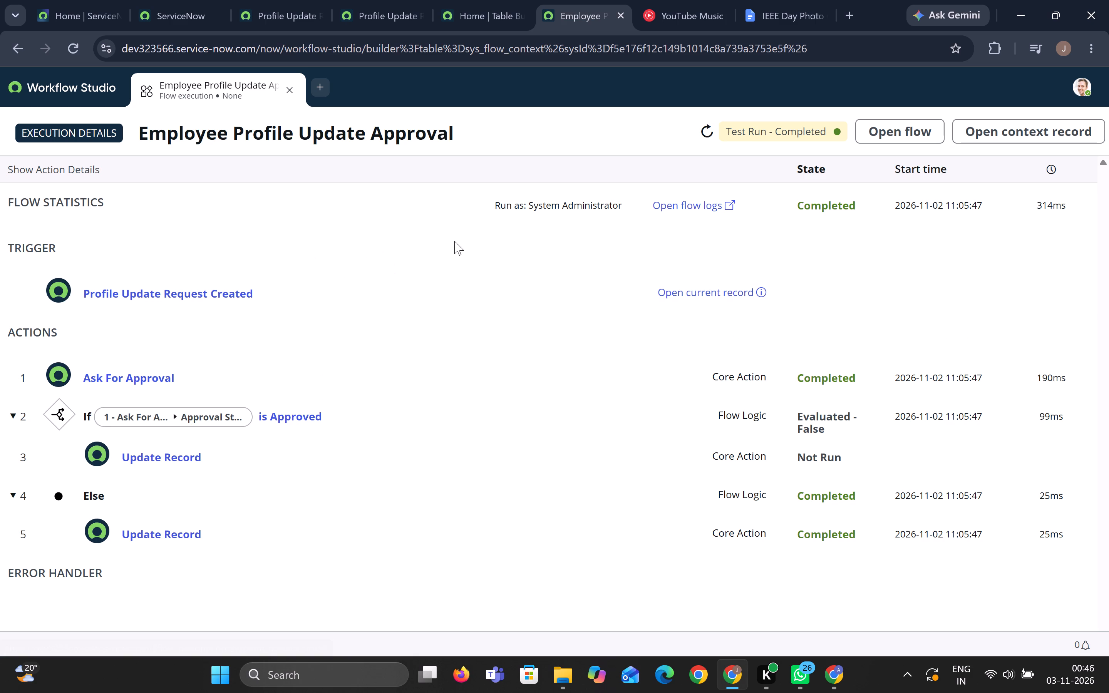
# Switch to the Profile Update Requests record list of the Employee Profile Update System application in ServiceNow Studio.
pyautogui.click(467, 12)
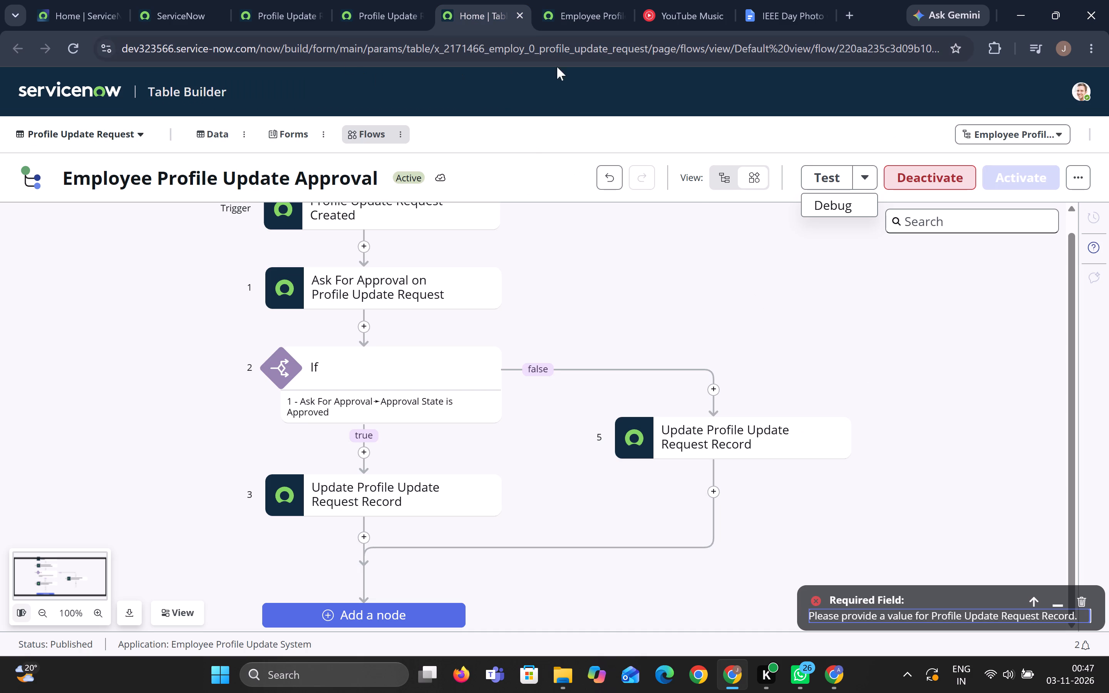
pyautogui.click(373, 7)
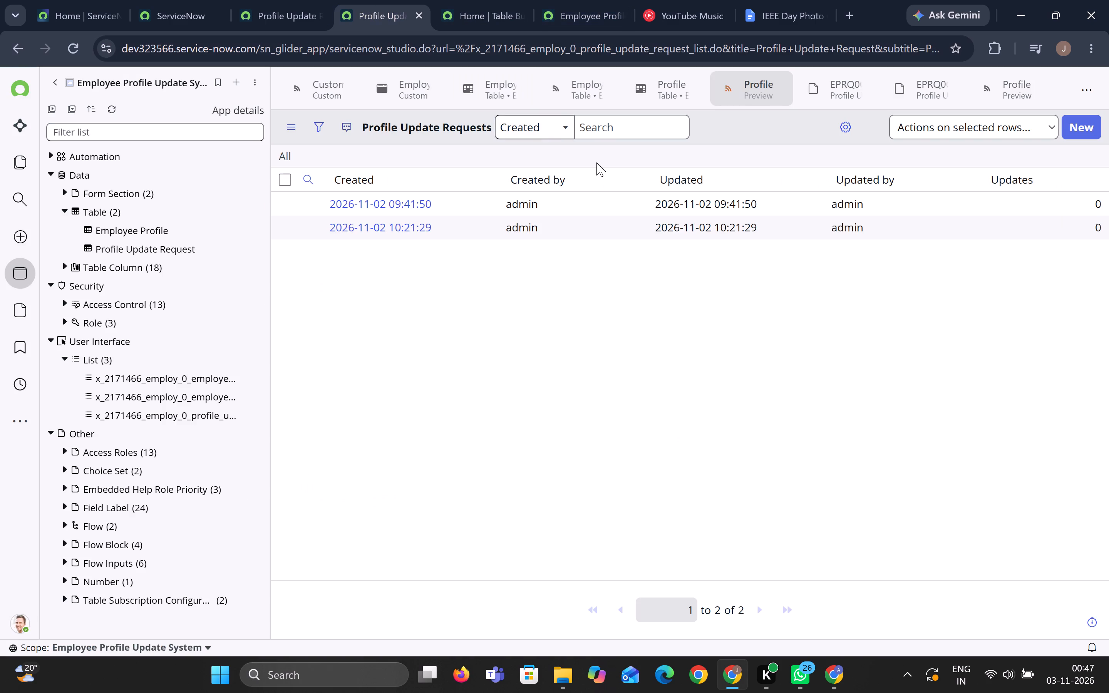
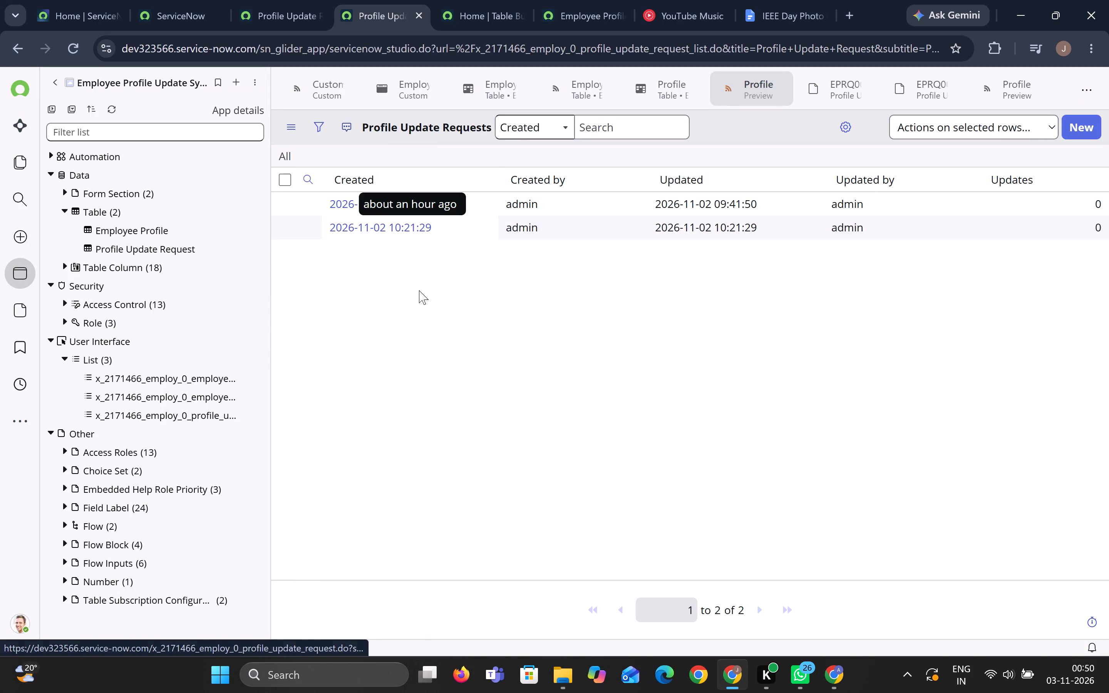
pyautogui.click(385, 227)
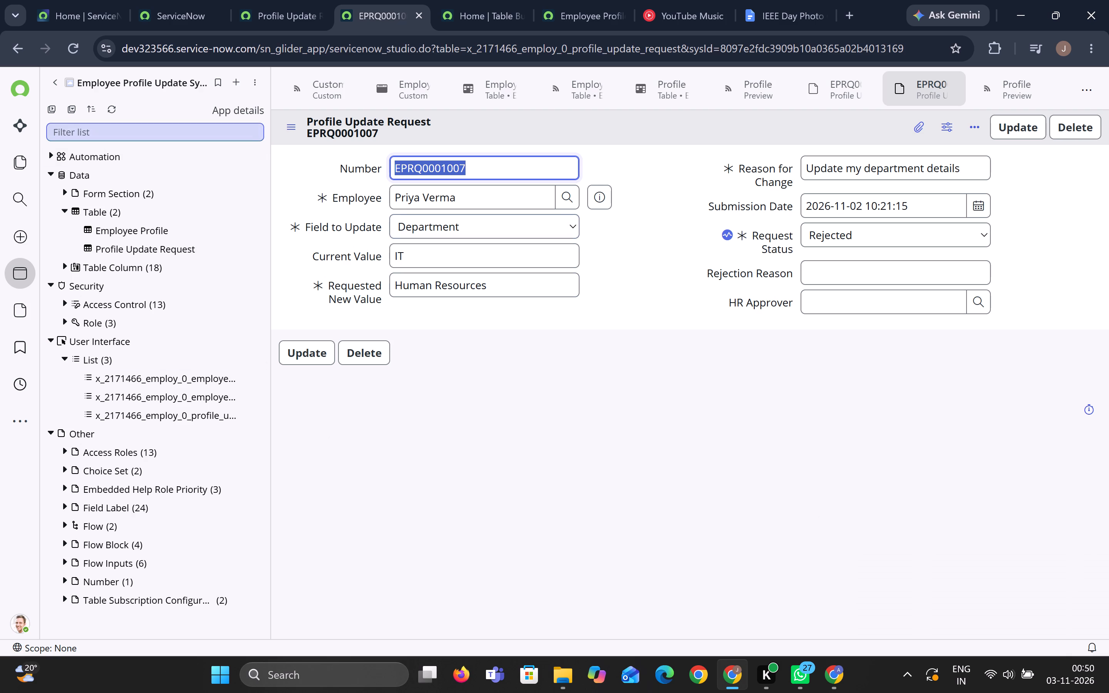
# Close the blank, unsubmitted Profile Update Request record and return to the Profile Update Requests list.
pyautogui.click(828, 87)
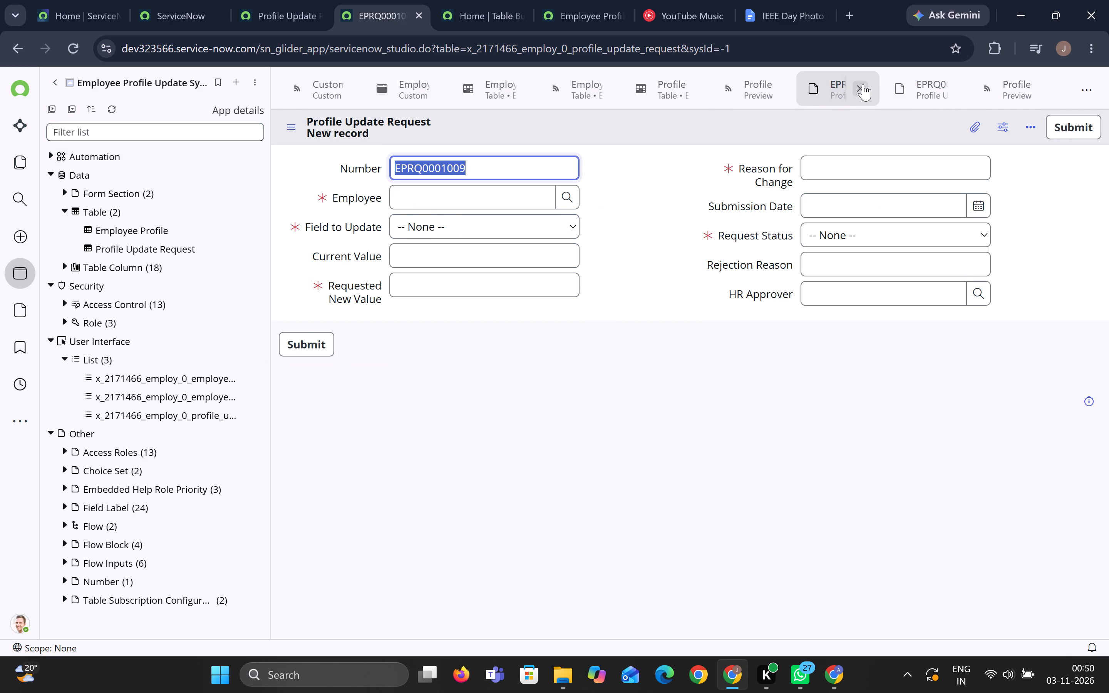
pyautogui.click(862, 83)
pyautogui.click(826, 89)
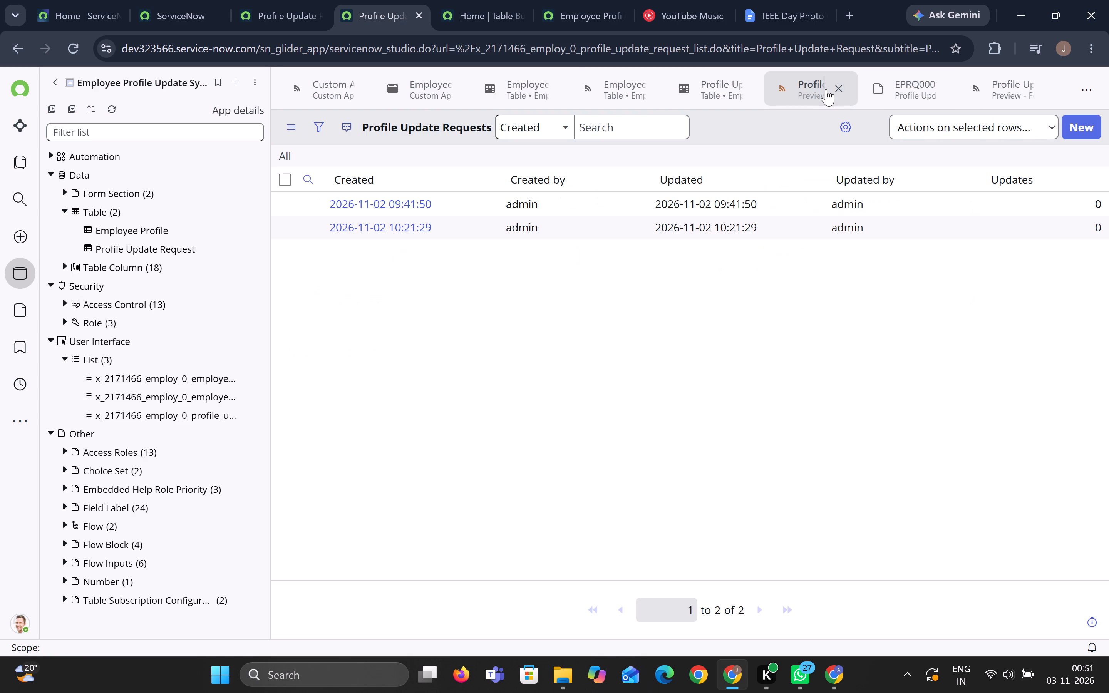
pyautogui.click(1084, 133)
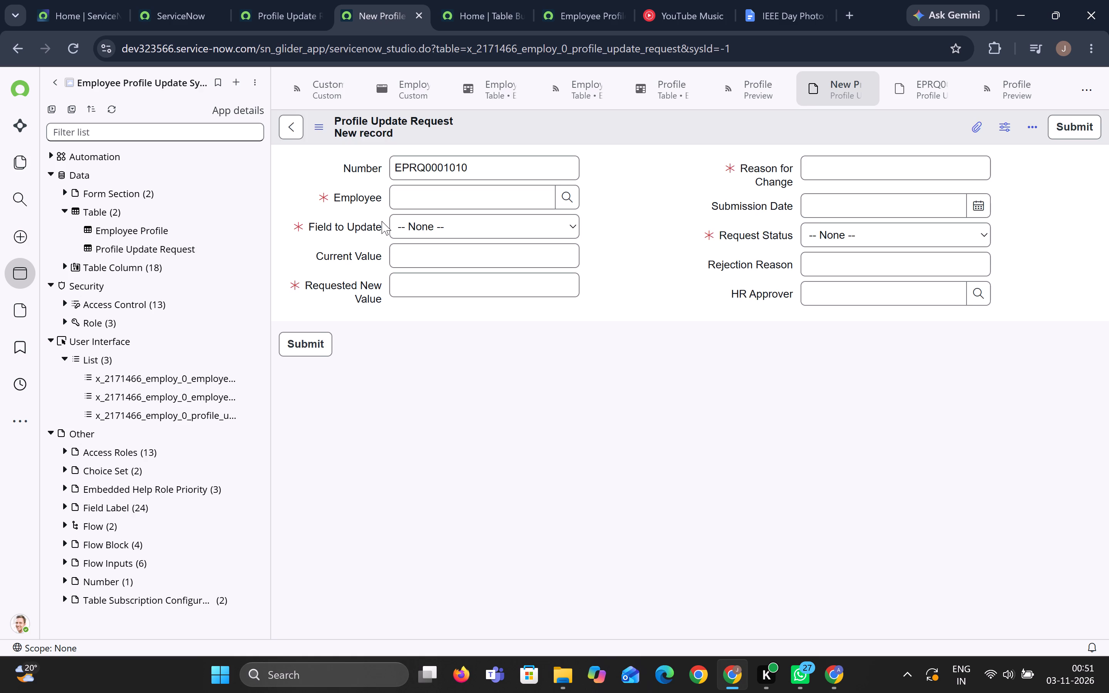
pyautogui.click(448, 202)
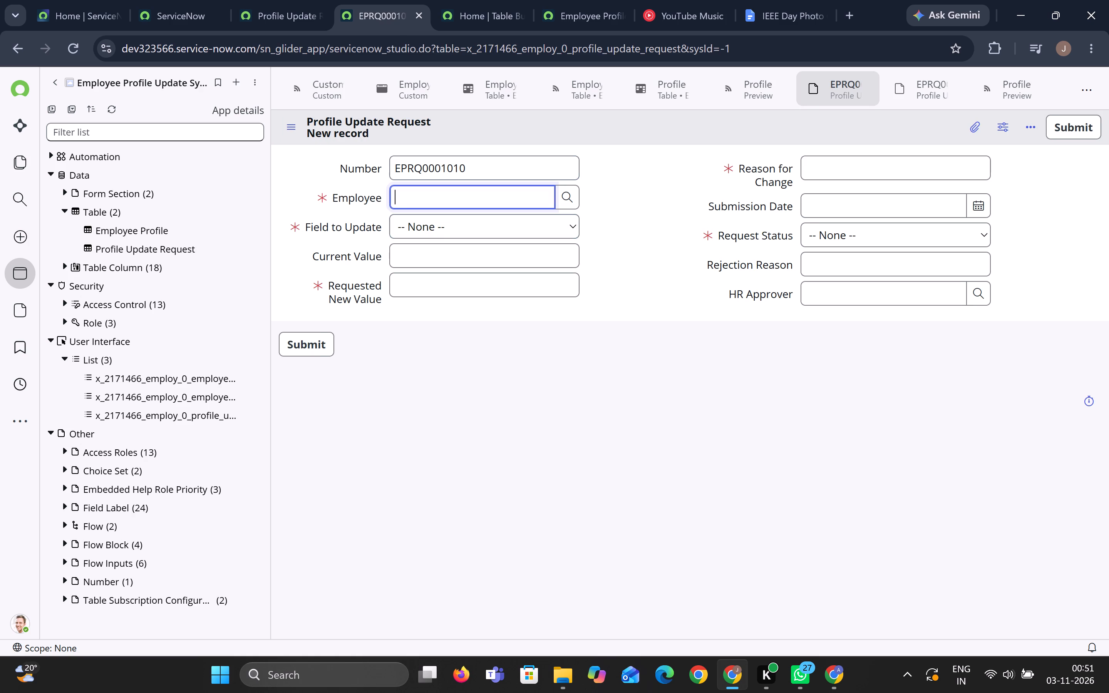
pyautogui.click(576, 201)
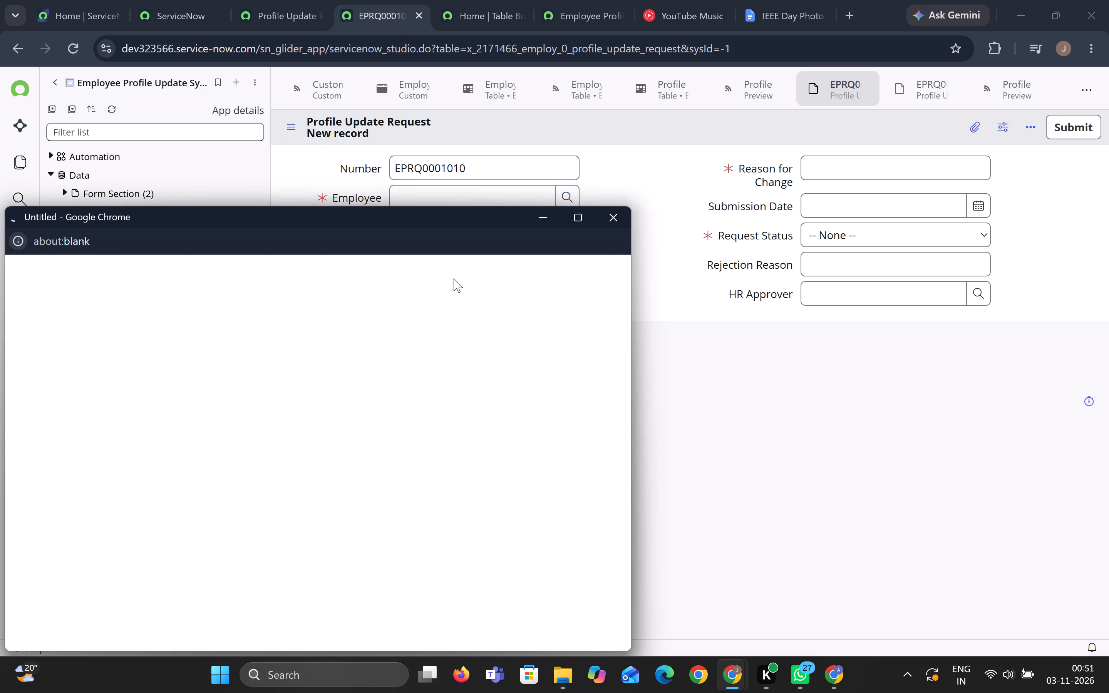
pyautogui.click(102, 374)
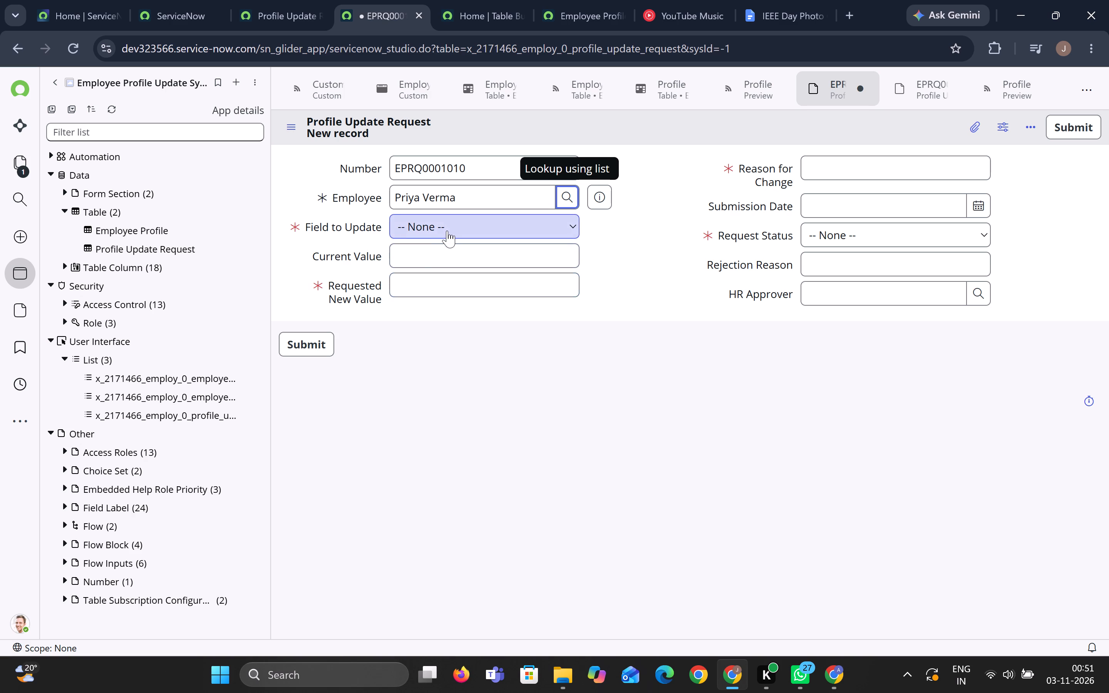
pyautogui.click(447, 231)
pyautogui.click(470, 328)
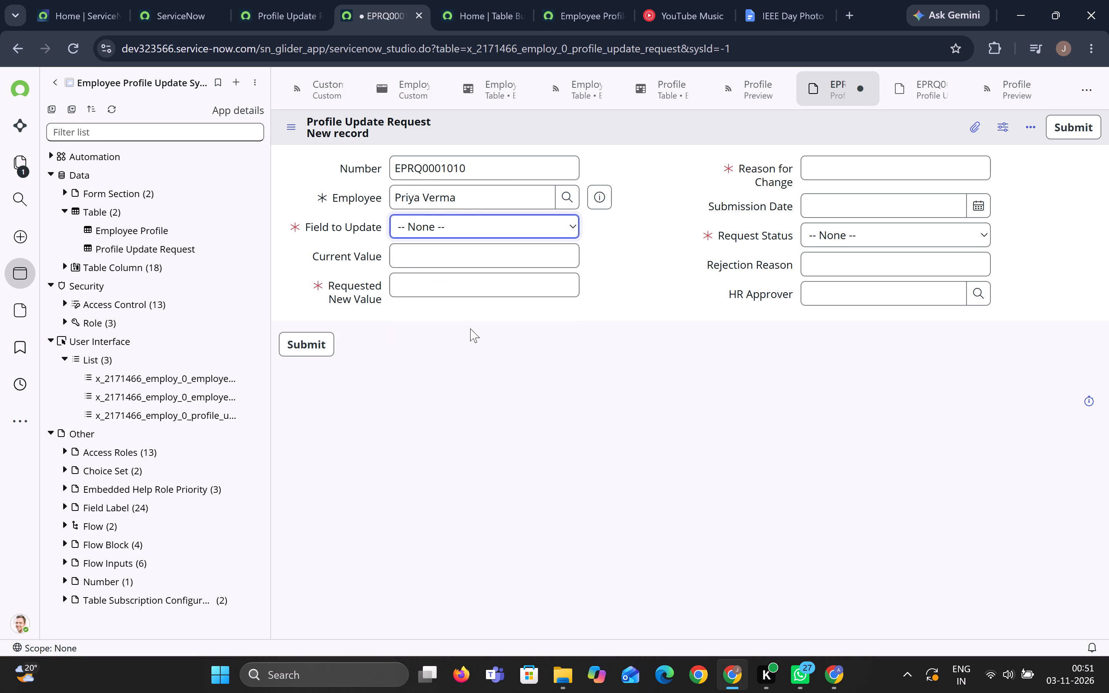
pyautogui.click(440, 252)
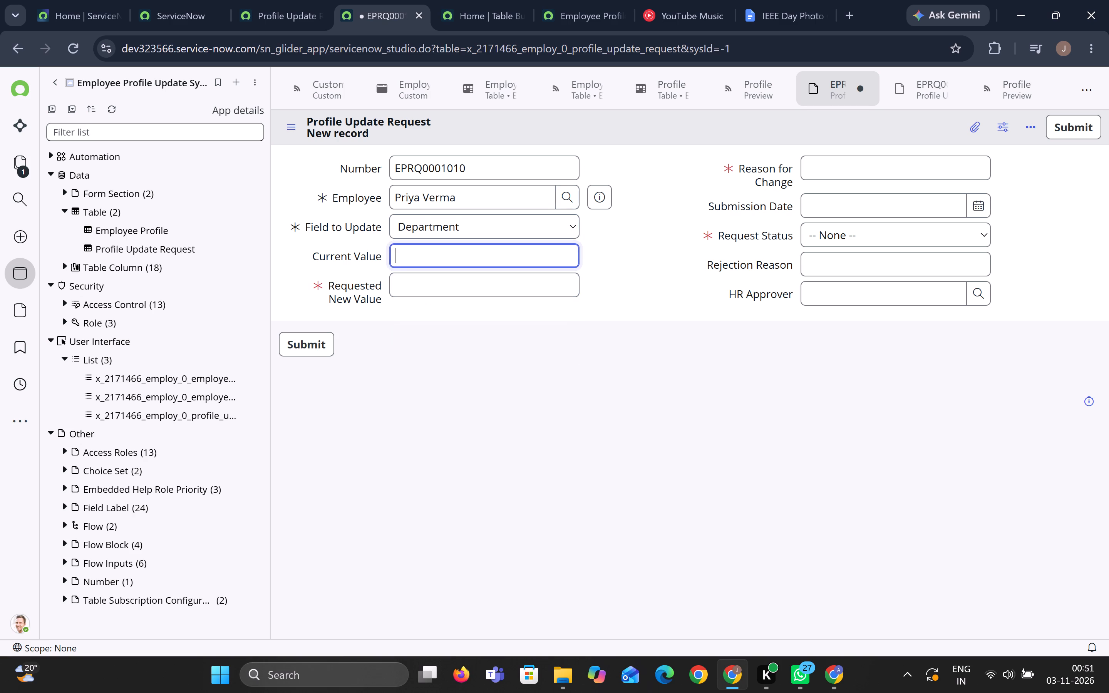
pyautogui.write('IT')
pyautogui.press('Tab')
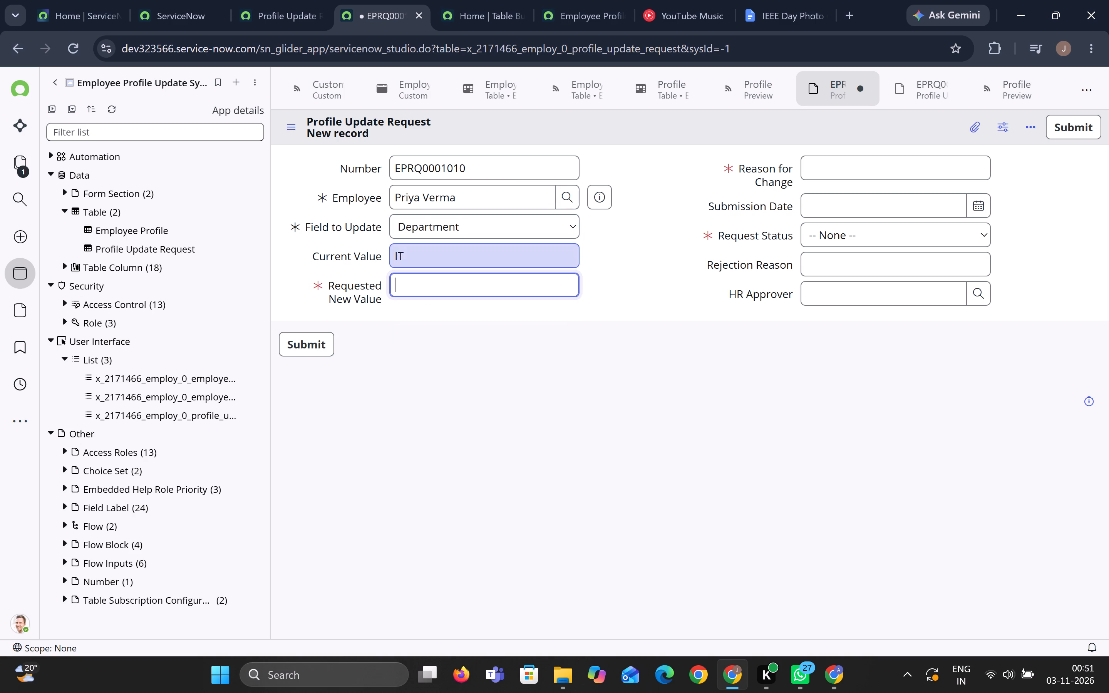
pyautogui.write('HR')
pyautogui.press('Tab')
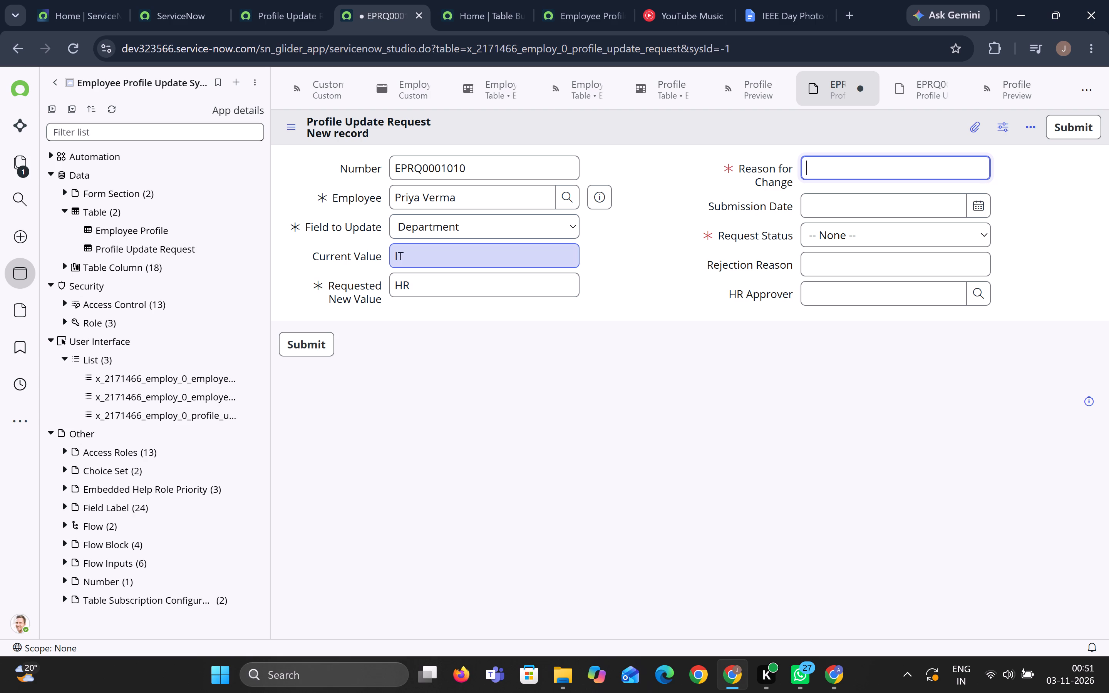
# Enter the reason "Change department details", set Request Status to Pending and submit the new profile update request.
pyautogui.write('Chs')
pyautogui.press('BackSpace')
pyautogui.write('ange department detail')
pyautogui.press('s')
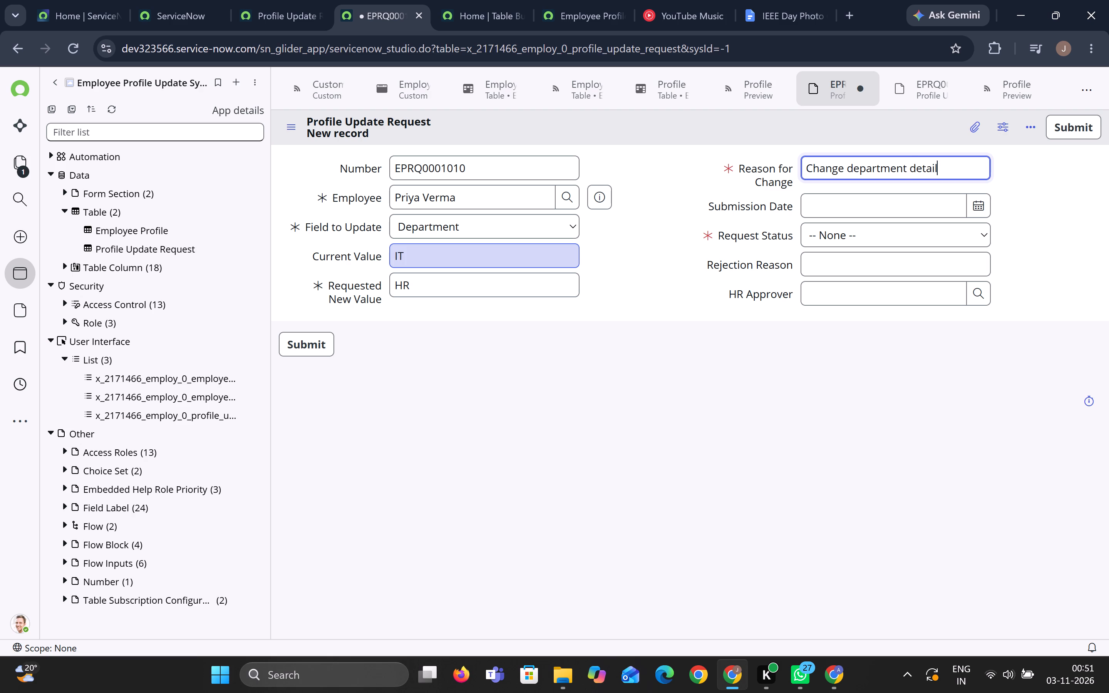
pyautogui.press('Tab')
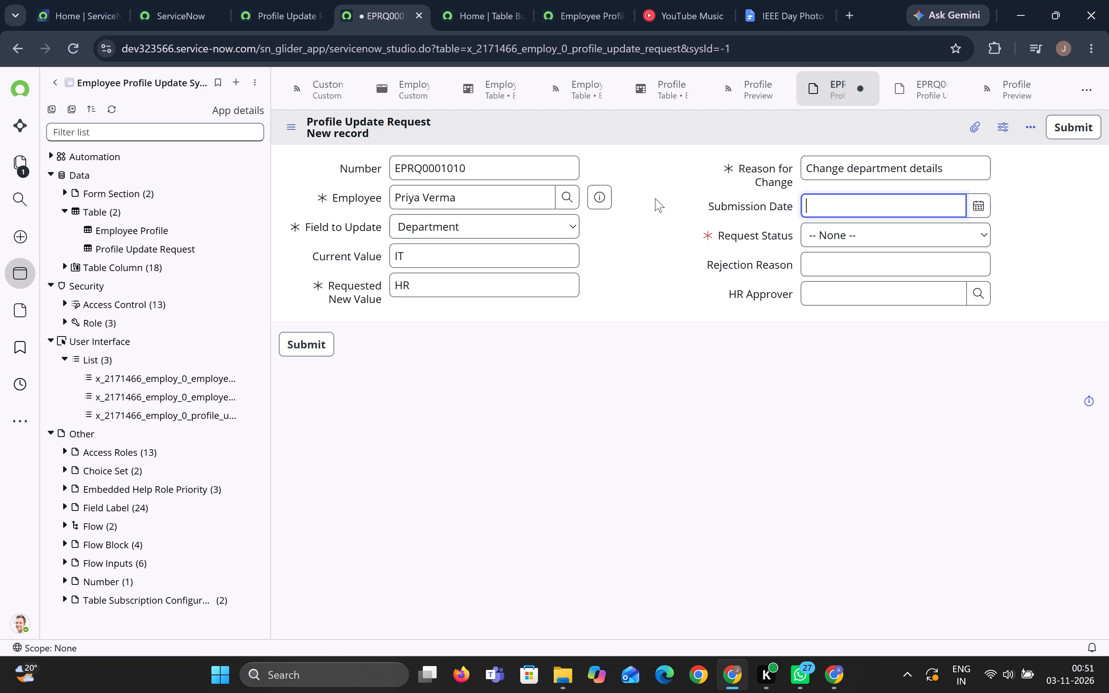
pyautogui.click(813, 235)
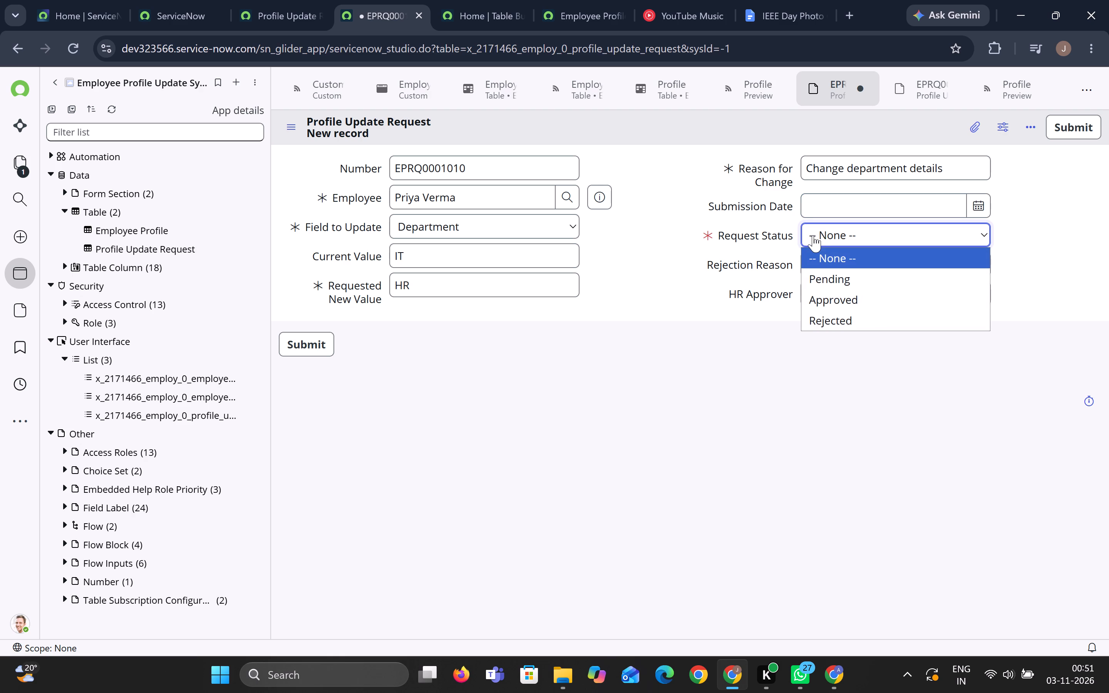
pyautogui.click(836, 282)
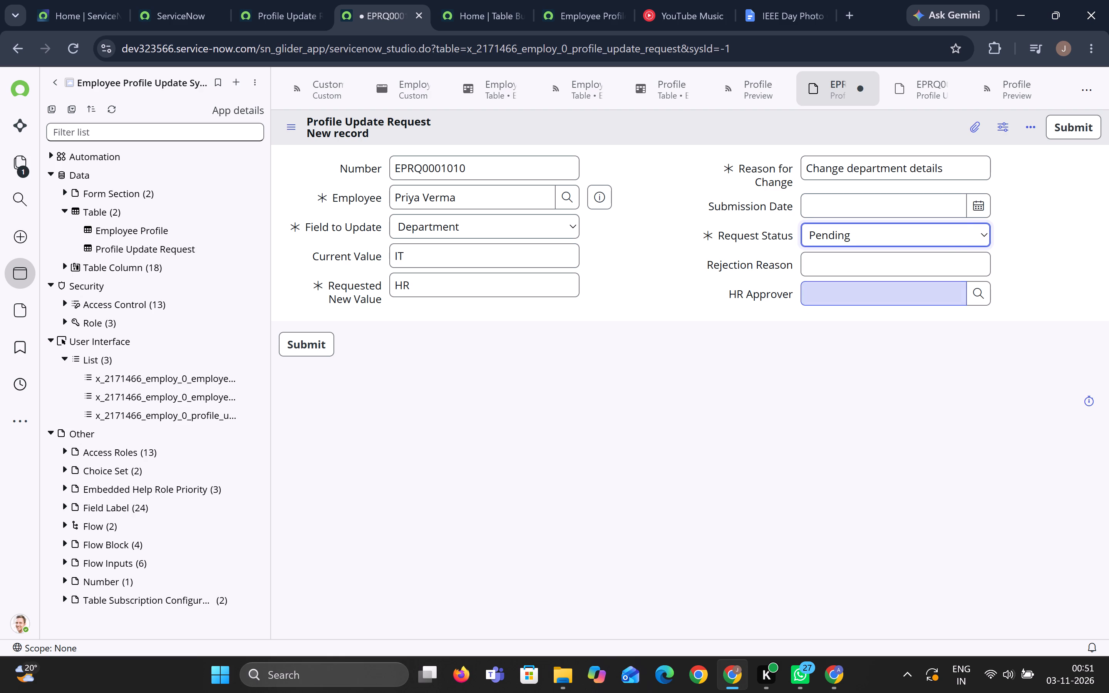
pyautogui.click(1060, 131)
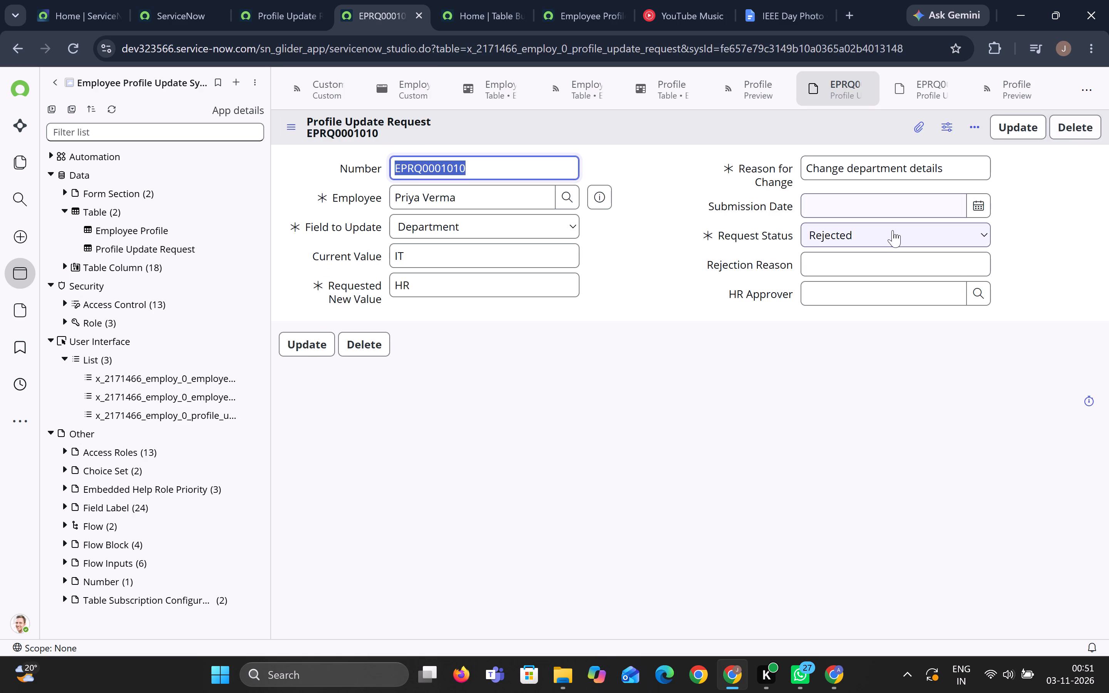
# Check the Profile Update Requests list and the newly submitted request's status.
pyautogui.click(754, 90)
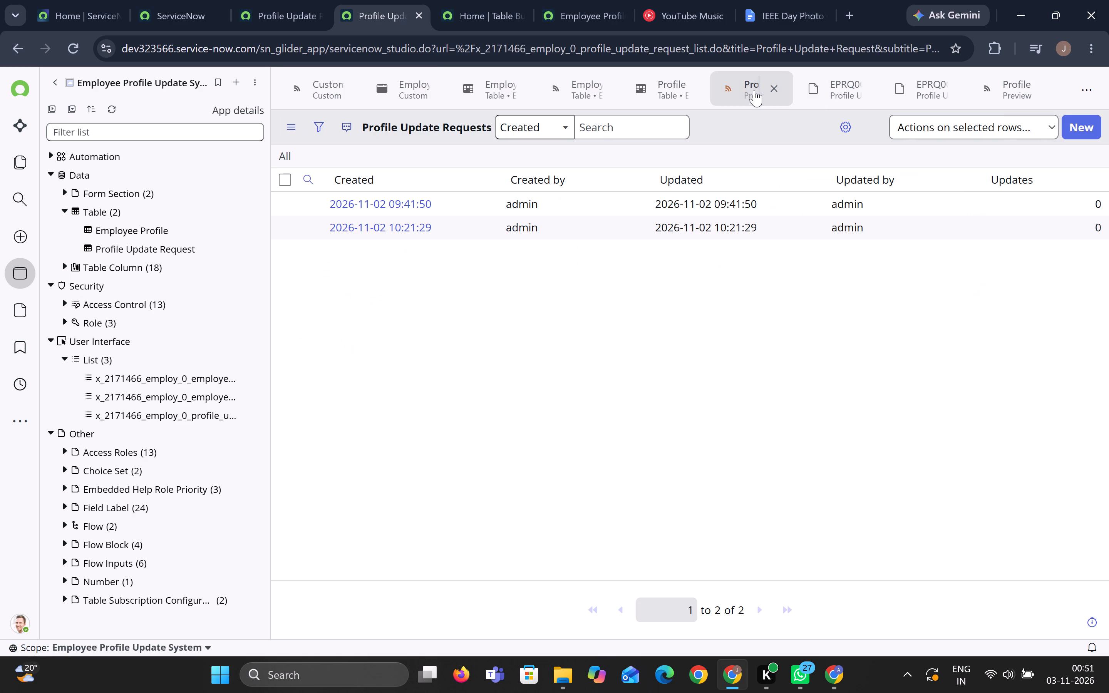
pyautogui.click(824, 92)
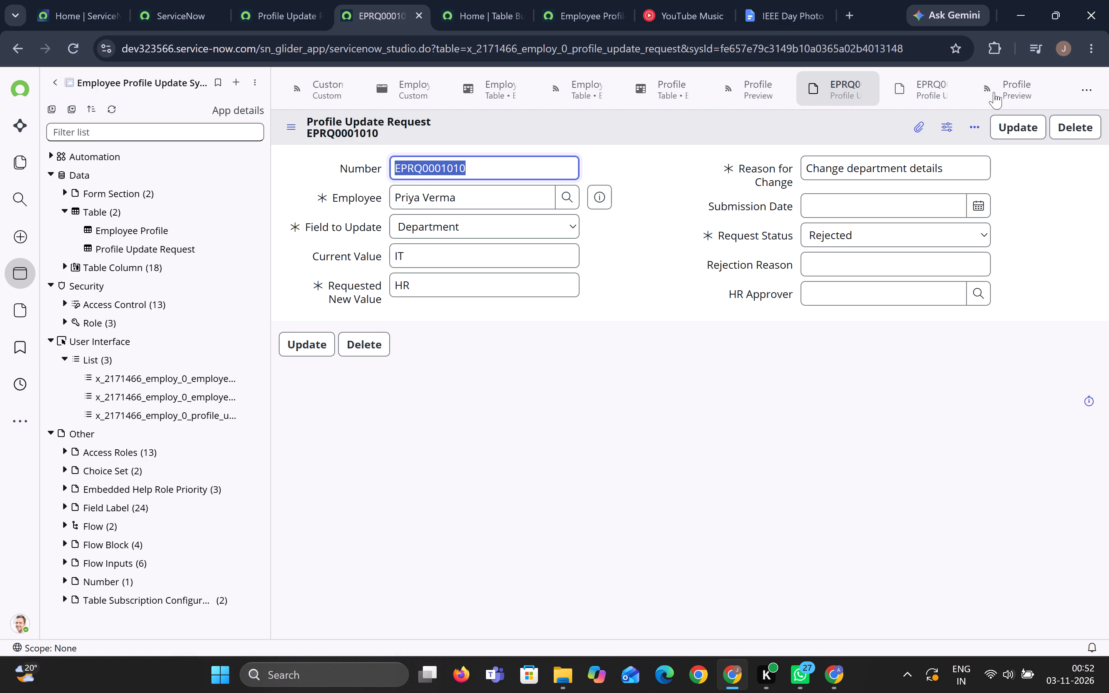
pyautogui.hscroll(-3, 994, 92)
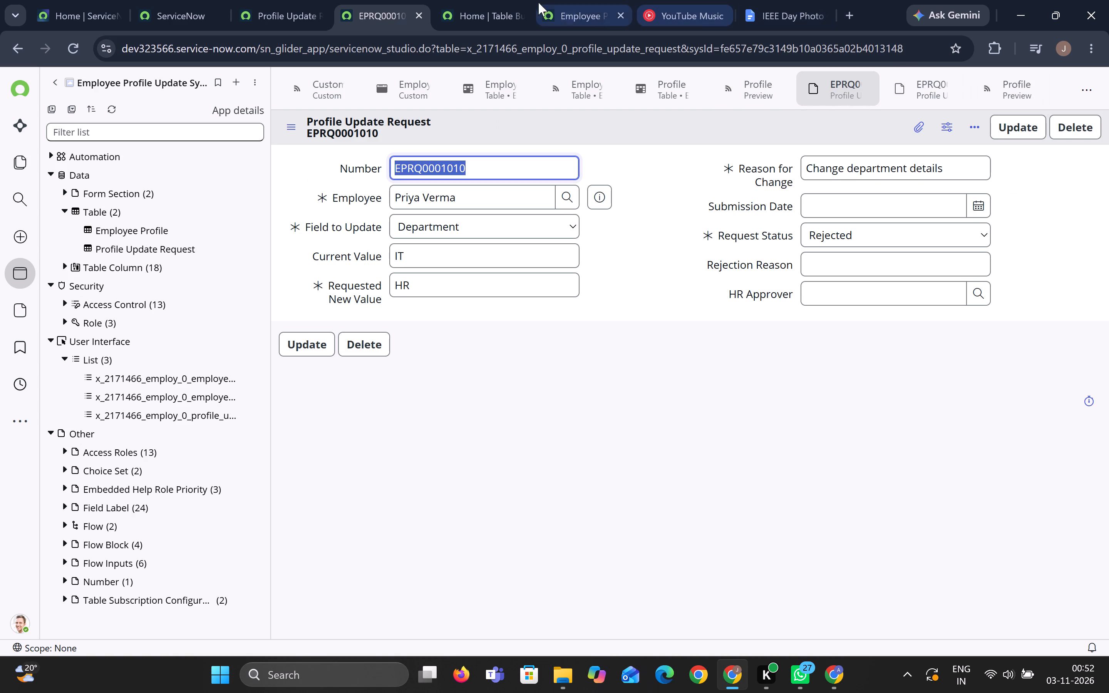
# Examine the Employee Profile Update Approval flow diagram in Table Builder and its test run execution details in Workflow Studio.
pyautogui.click(472, 0)
pyautogui.click(778, 267)
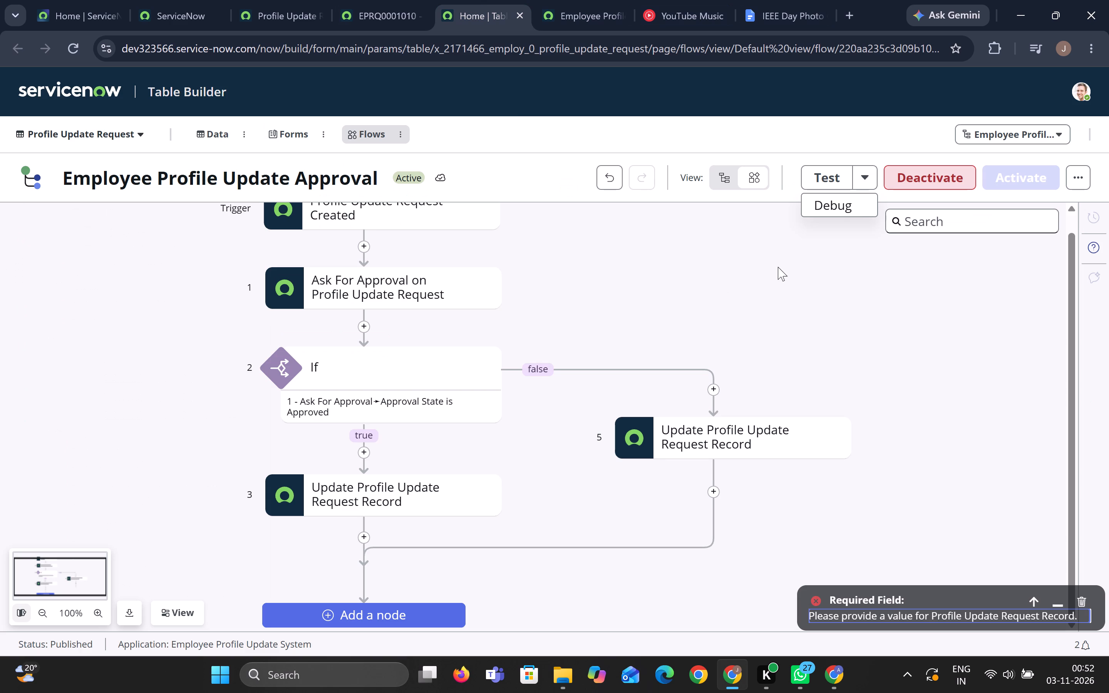
pyautogui.click(820, 256)
pyautogui.scroll(4, 820, 256)
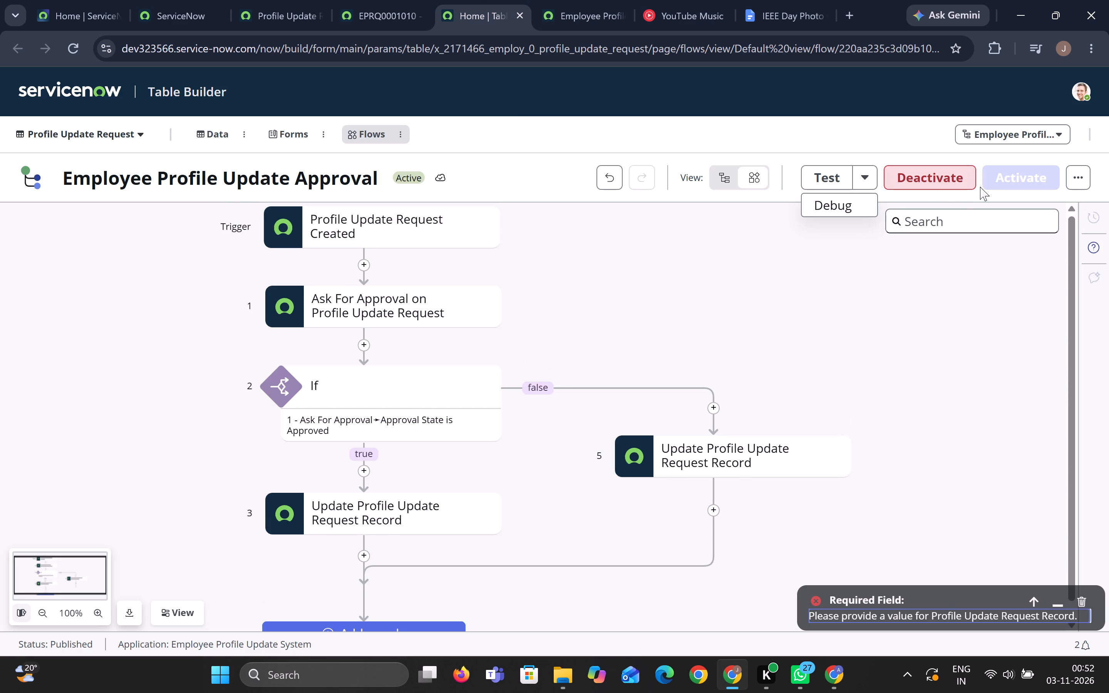
pyautogui.click(1067, 174)
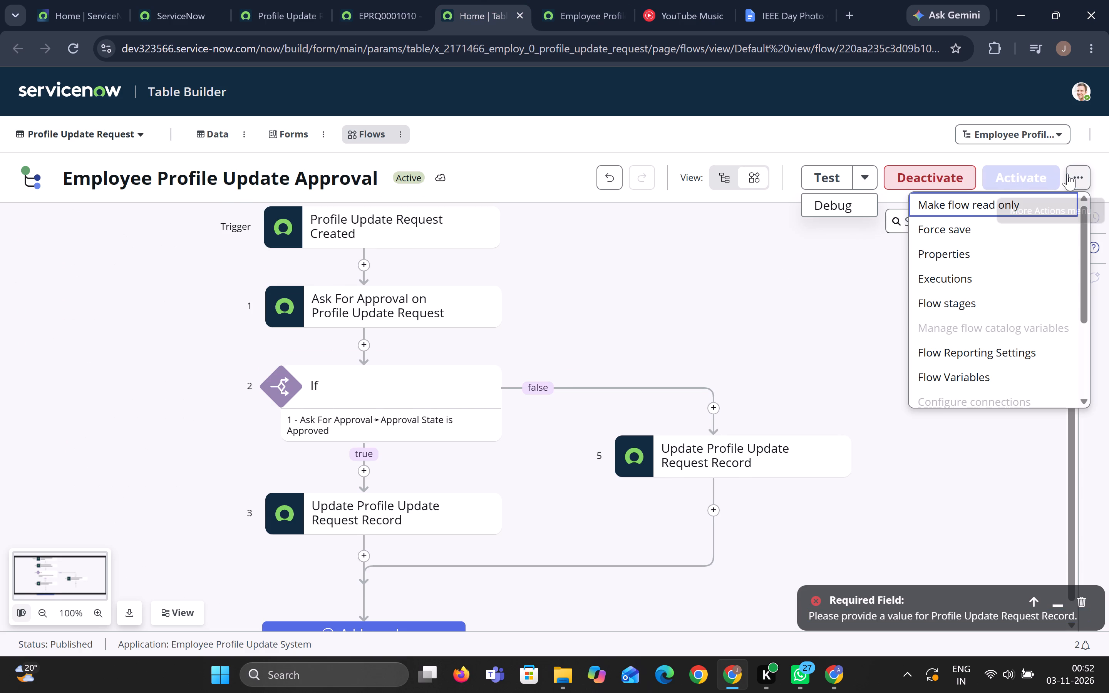
pyautogui.click(787, 297)
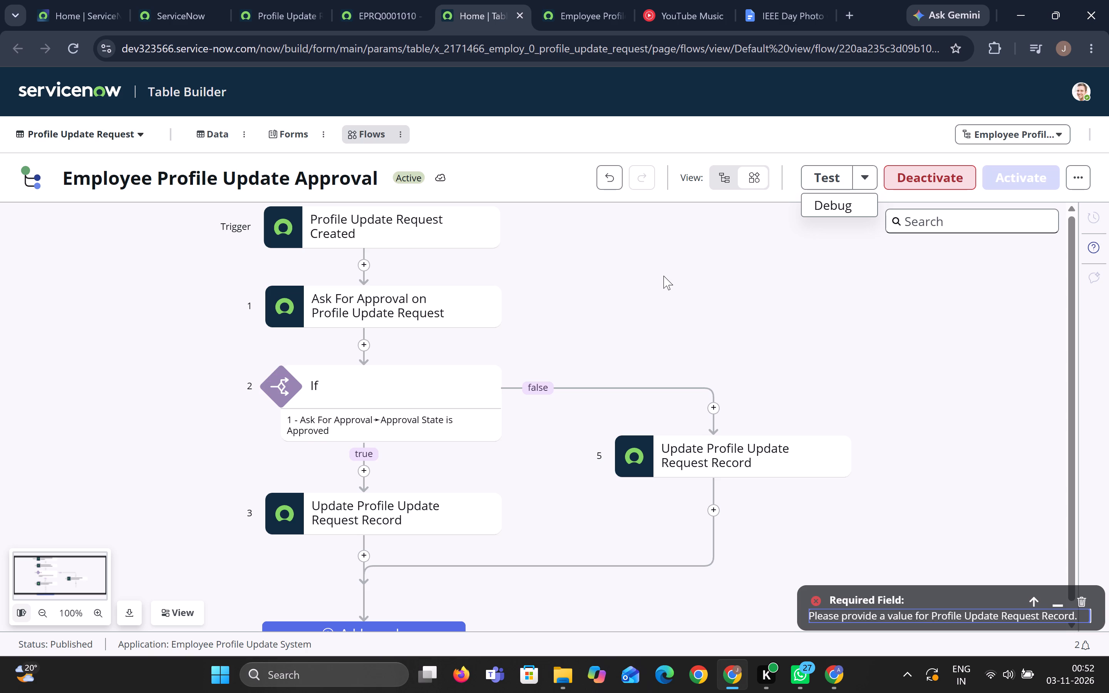
pyautogui.click(595, 15)
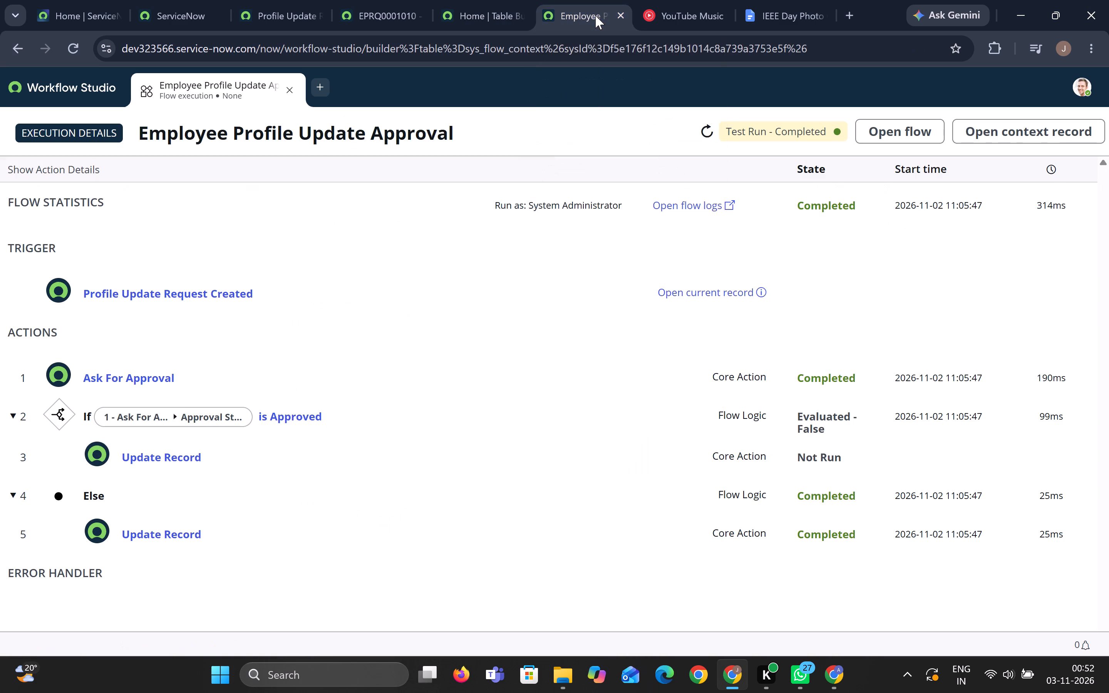
pyautogui.click(452, 1)
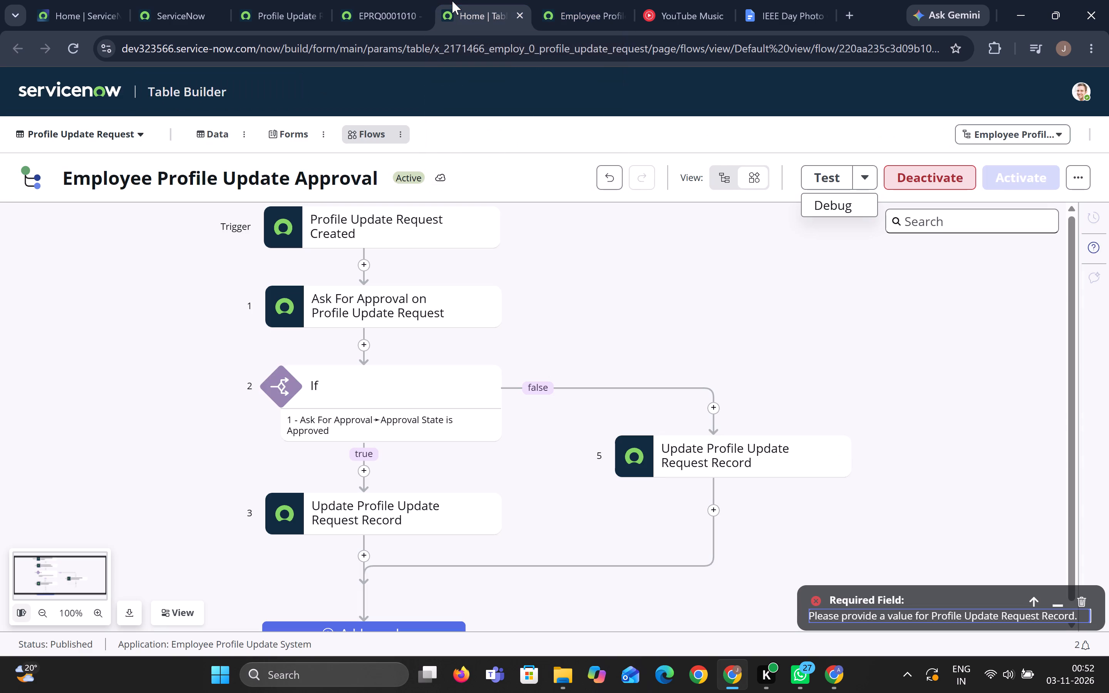
# Back in ServiceNow Studio, close the Profile Update Request form preview and the EPRQ0001007 and EPRQ0001010 records.
pyautogui.click(372, 5)
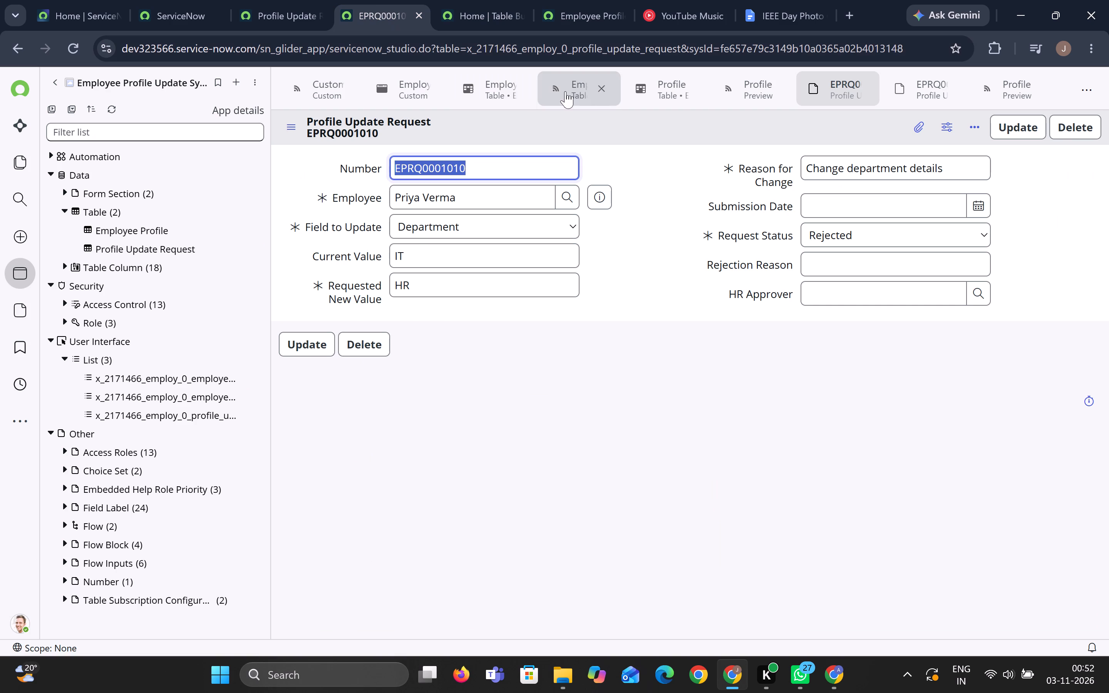
pyautogui.click(1006, 97)
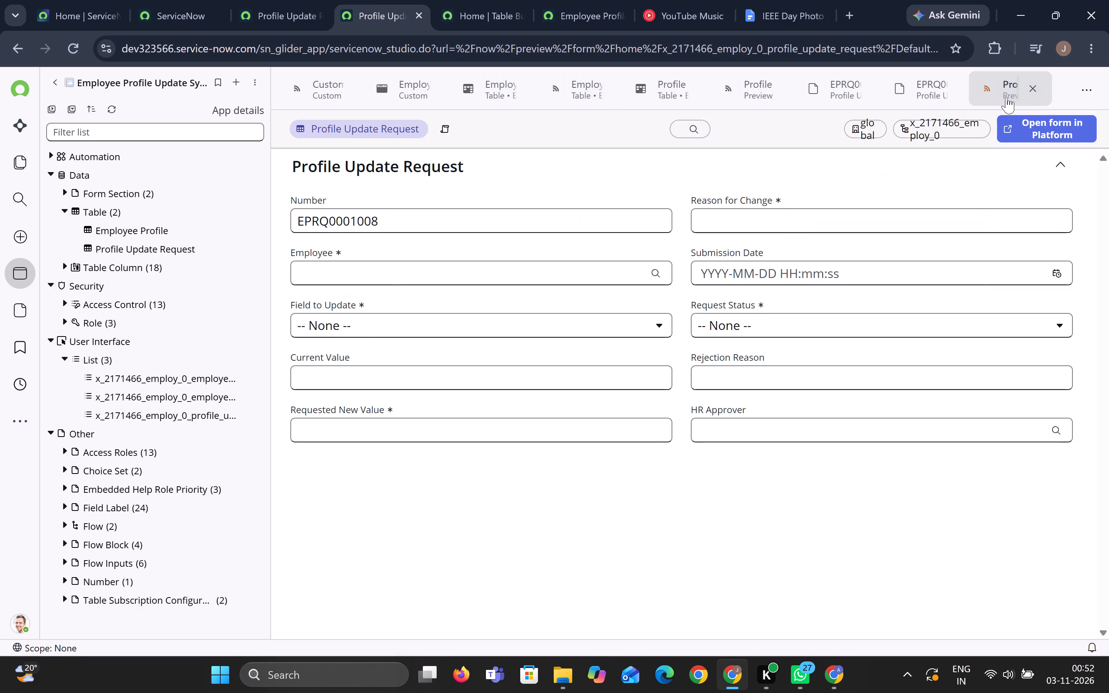
pyautogui.click(1039, 90)
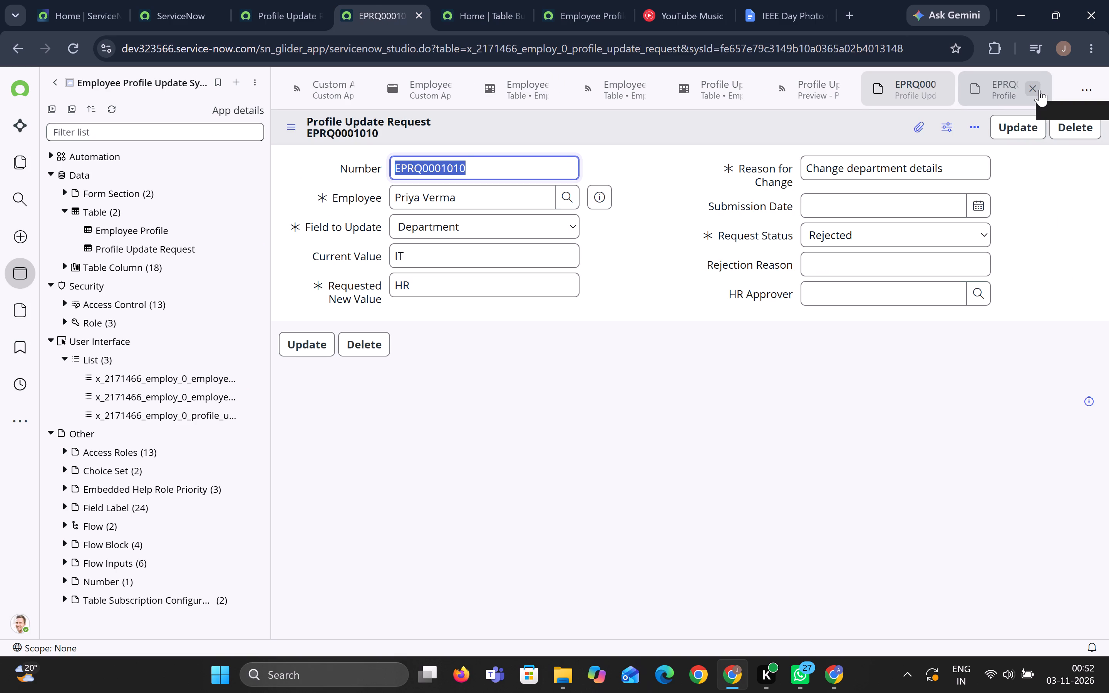
pyautogui.click(1000, 84)
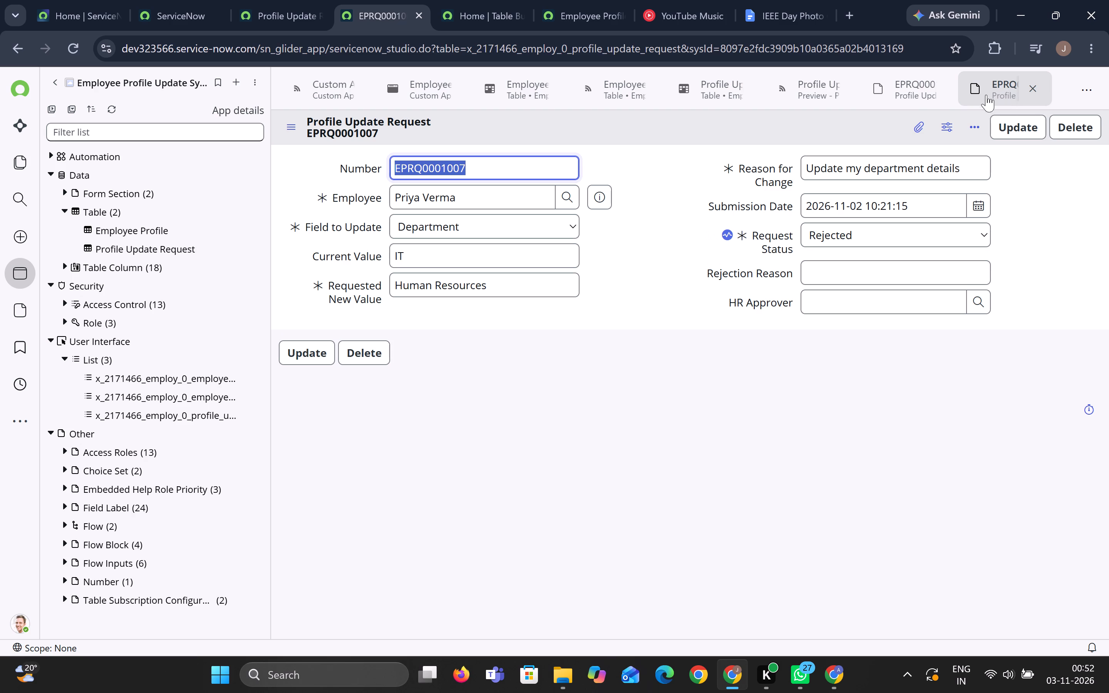
pyautogui.click(1033, 89)
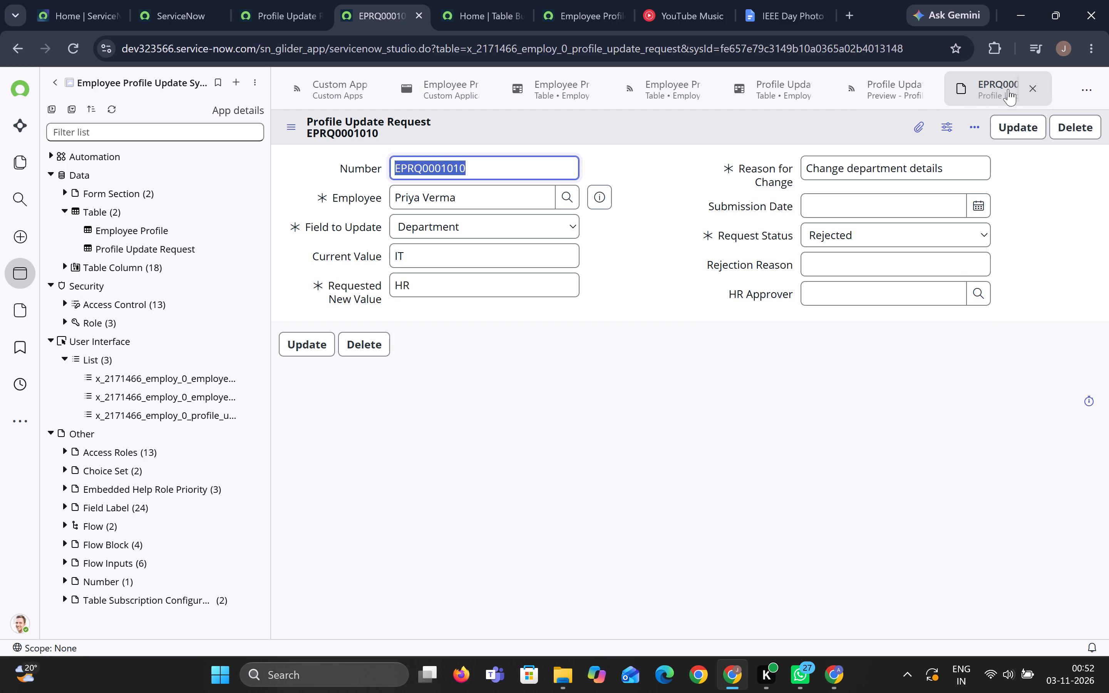
pyautogui.click(1034, 90)
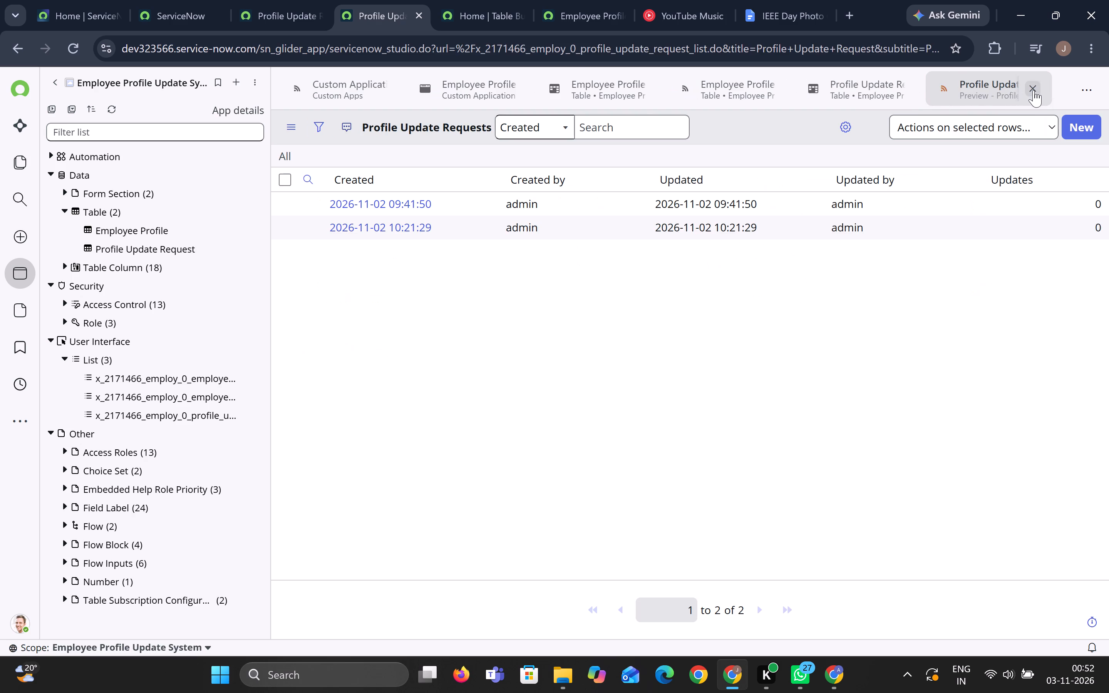
# Return to the Profile Update Request table definition and preview its list of records.
pyautogui.click(997, 91)
pyautogui.click(882, 87)
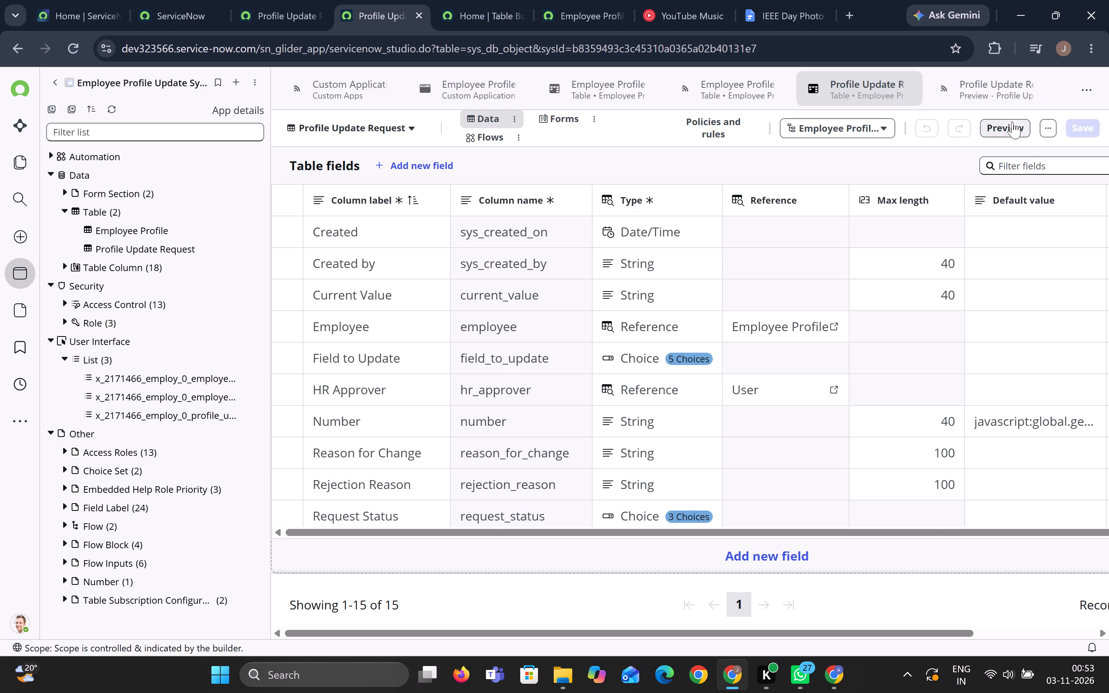
pyautogui.click(1006, 132)
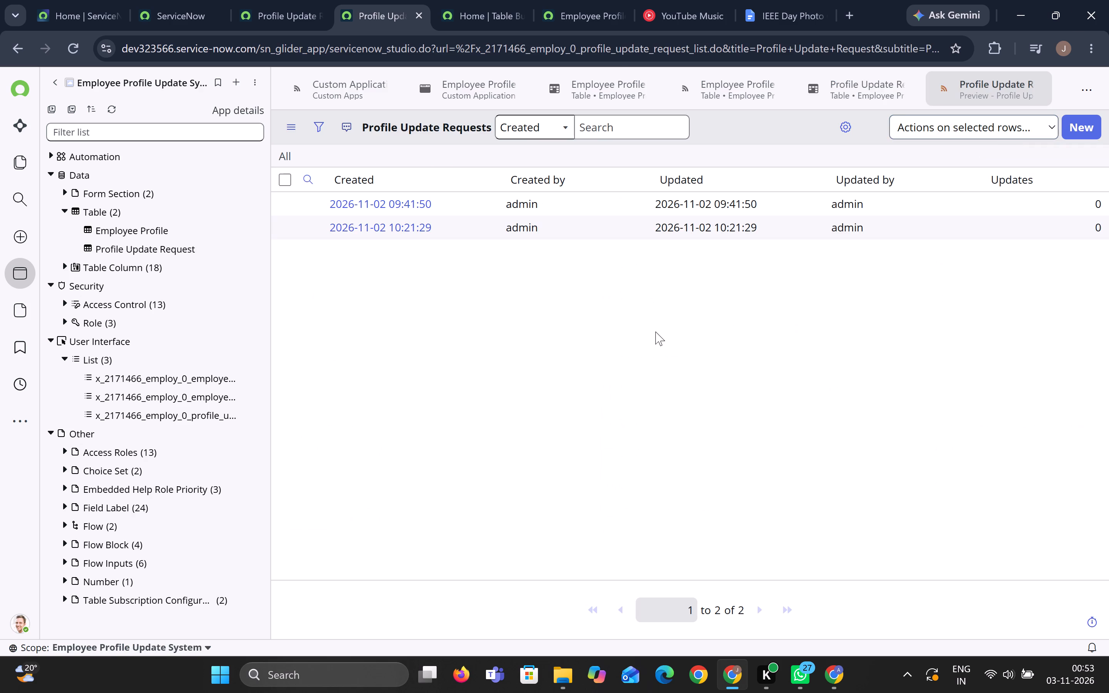
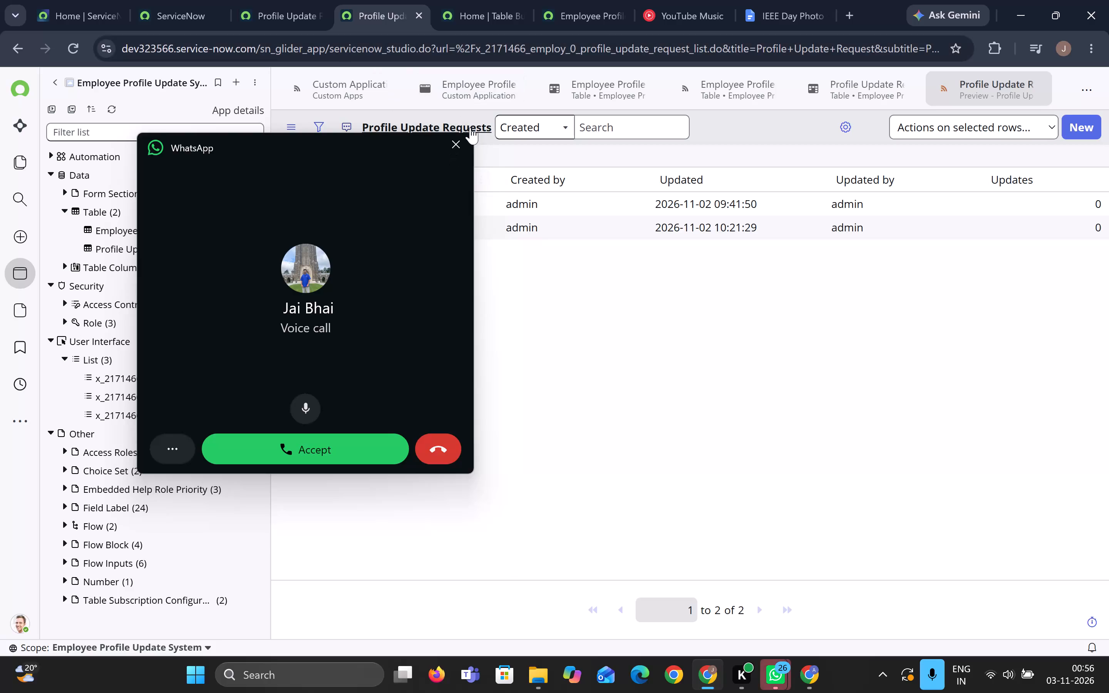
# Dismiss the incoming WhatsApp voice call window covering the Profile Update Requests list.
pyautogui.click(452, 141)
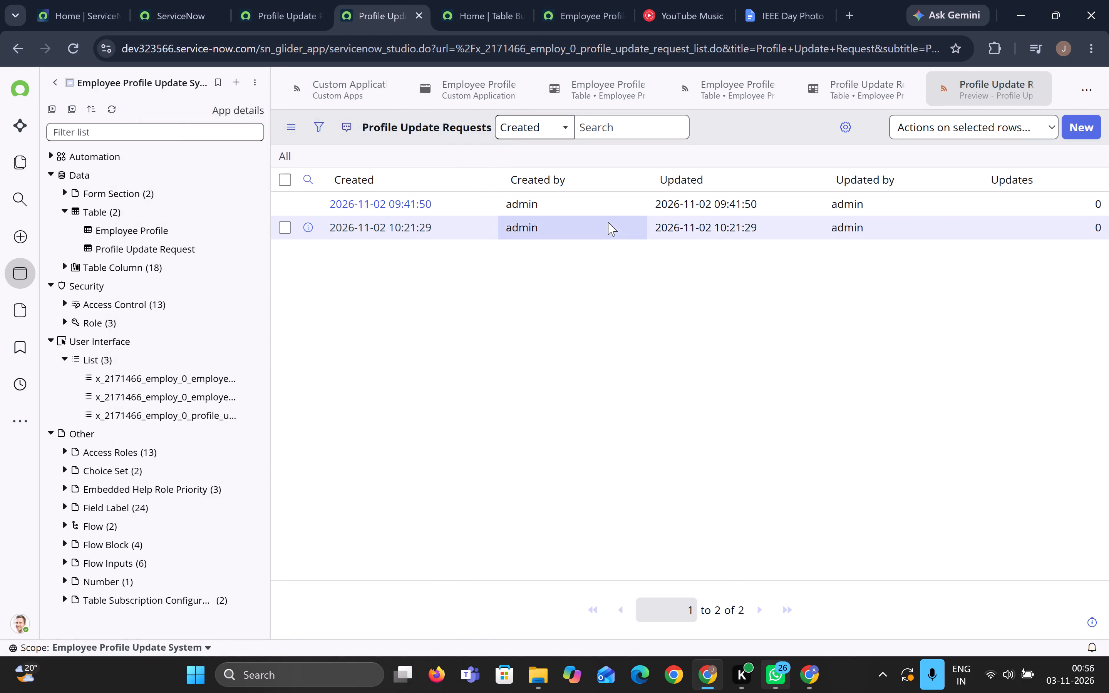
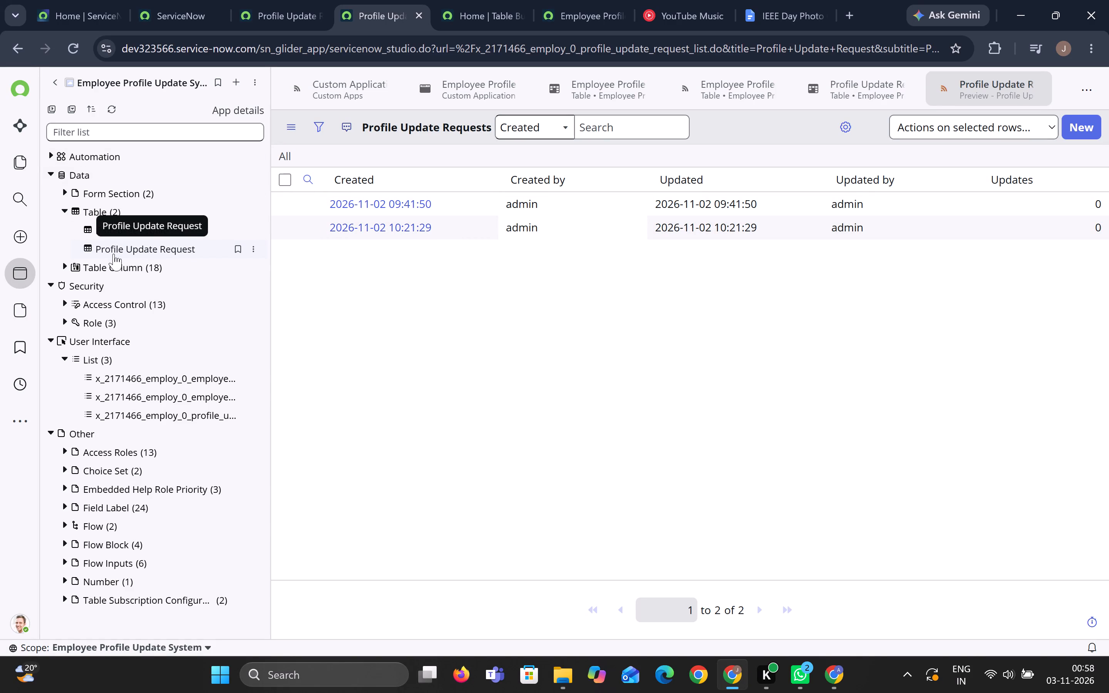
# Open the Profile Update Request table and look through its field definitions.
pyautogui.click(131, 252)
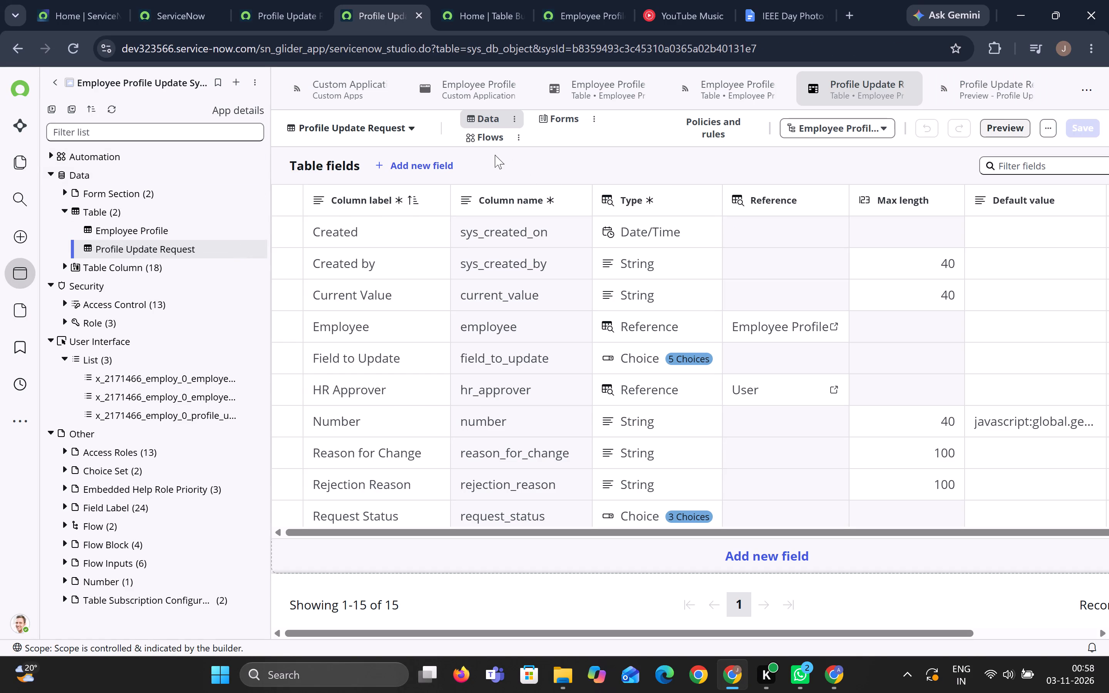
pyautogui.click(513, 124)
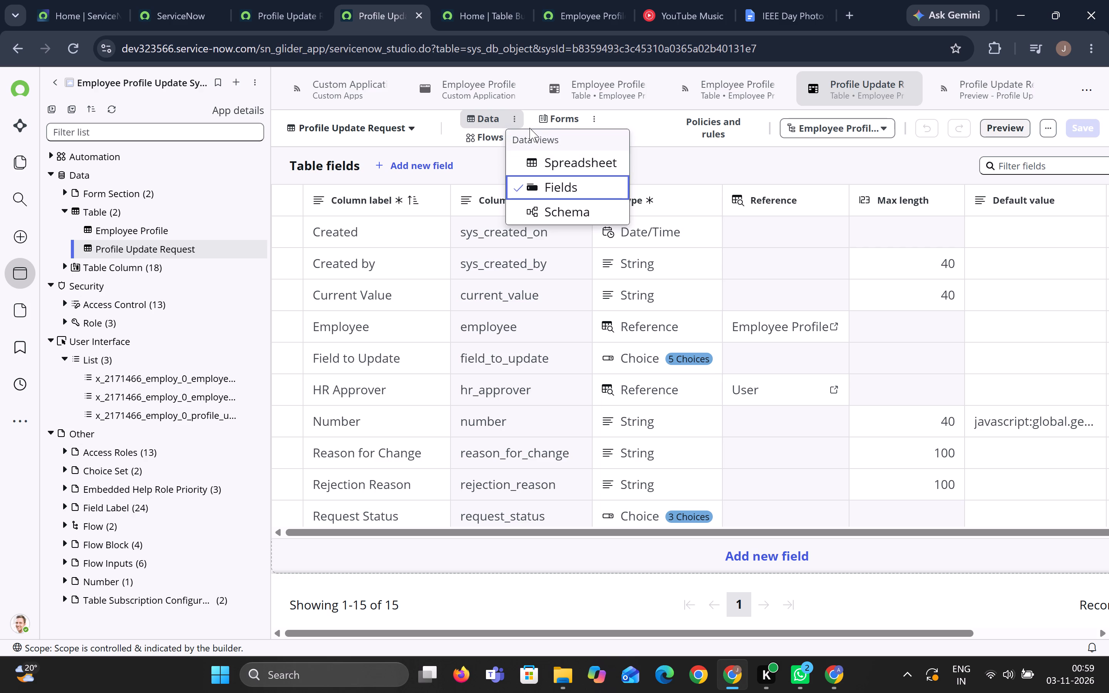
pyautogui.click(486, 122)
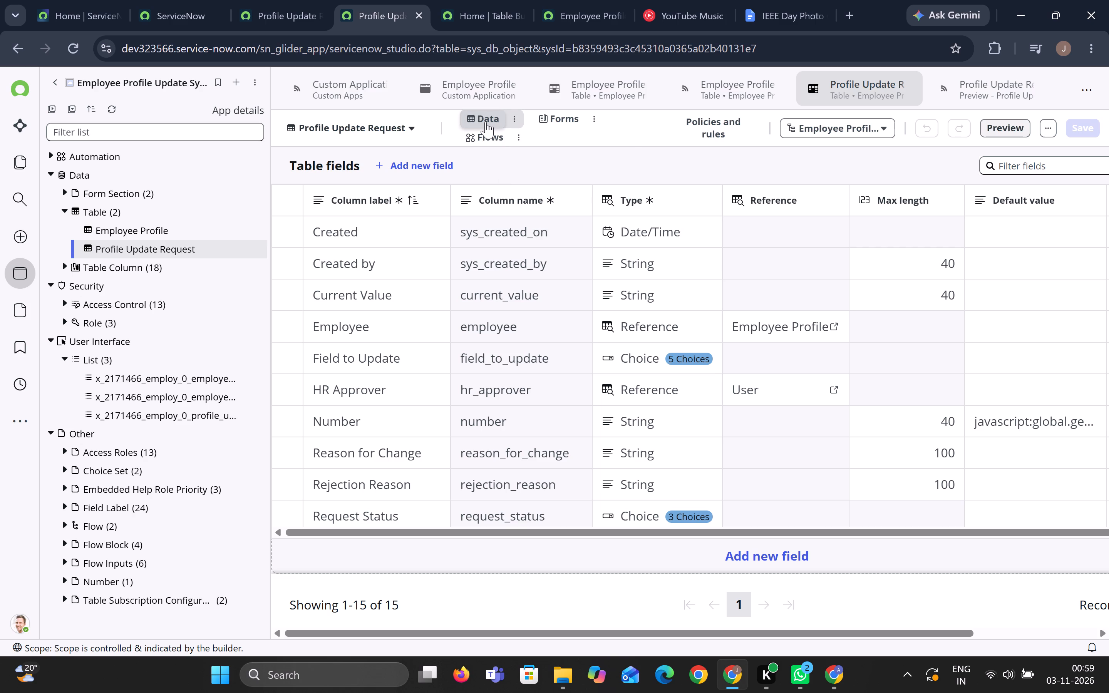
pyautogui.click(486, 122)
pyautogui.scroll(-6, 555, 265)
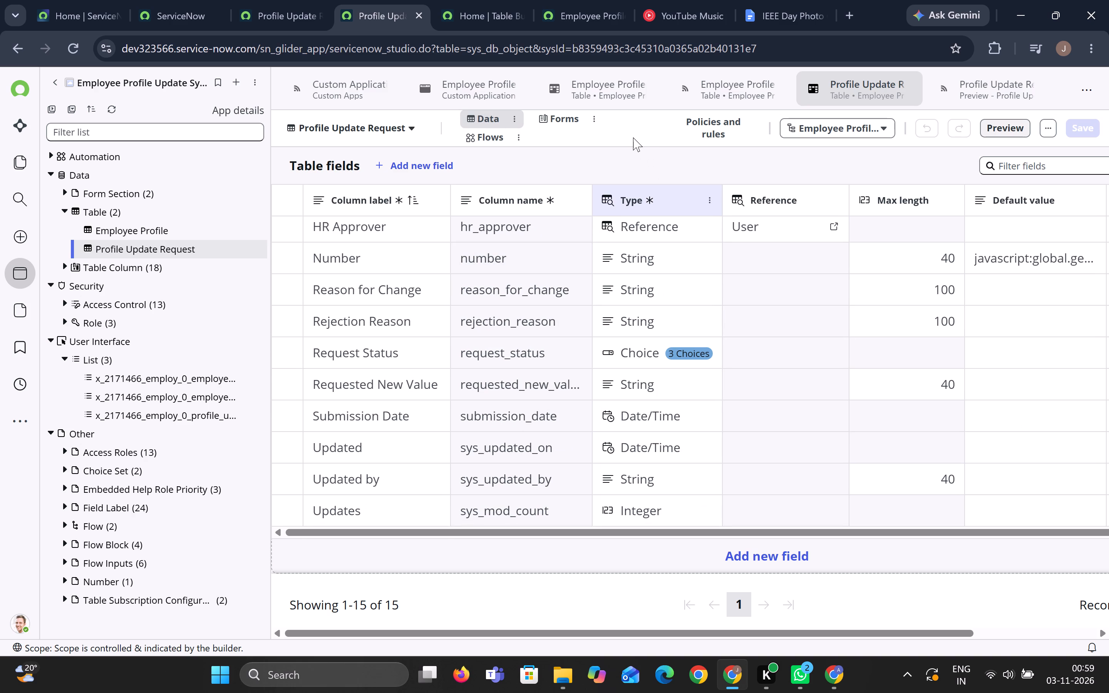
pyautogui.click(848, 127)
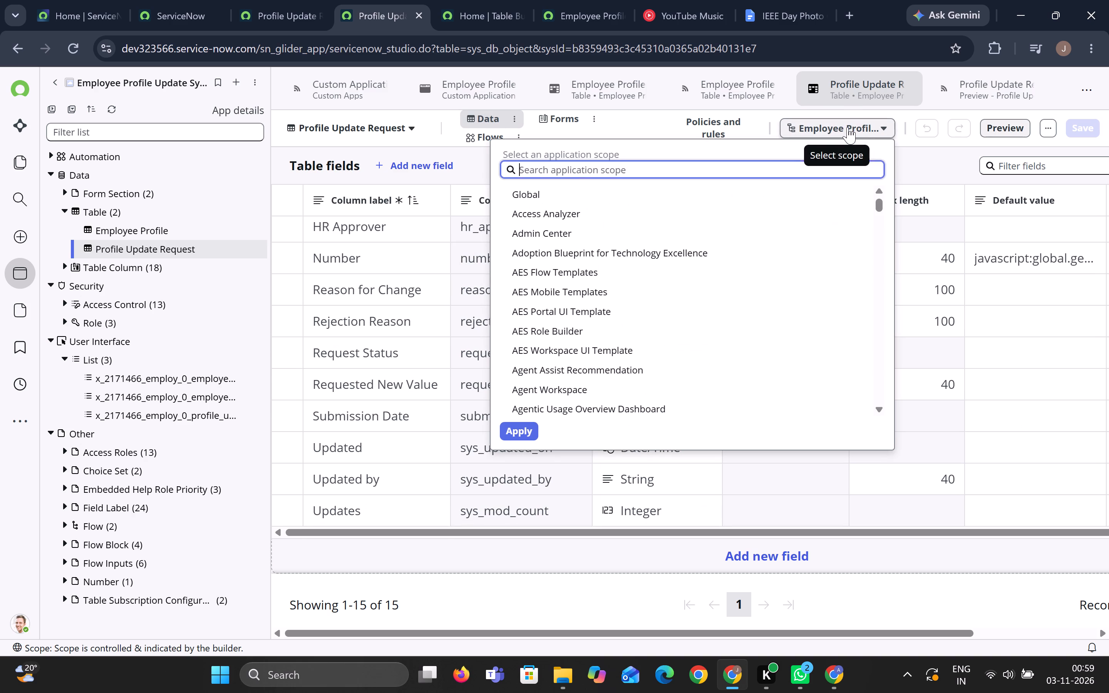
pyautogui.click(848, 127)
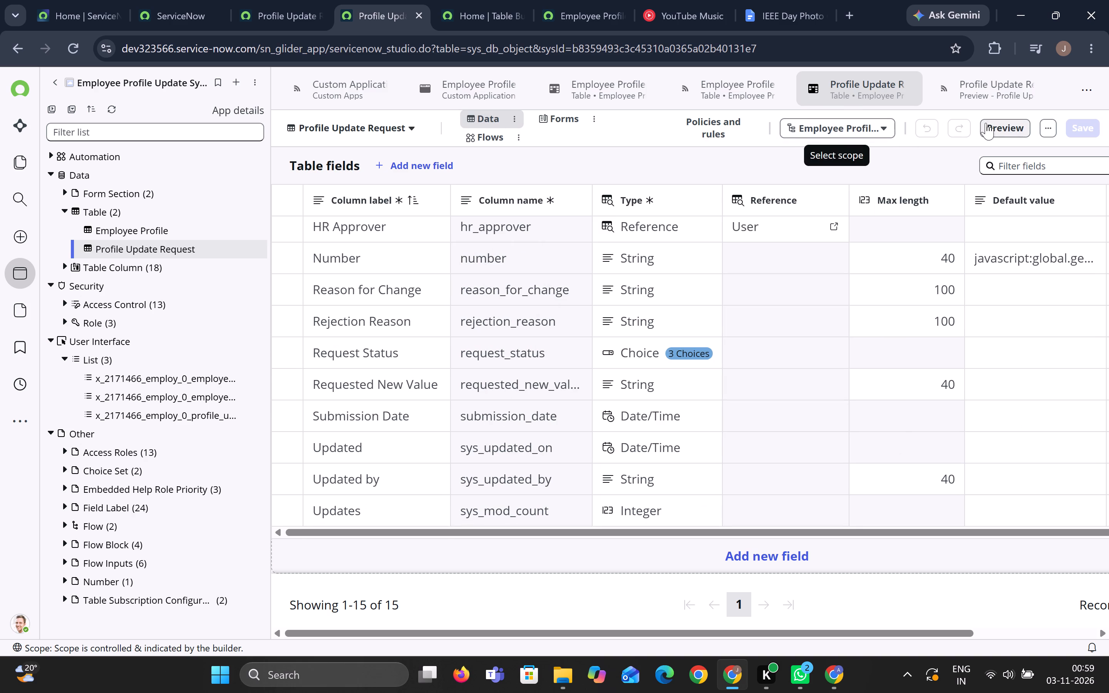
# Close the outdated Profile Update Request list preview and preview the table again with its current records.
pyautogui.click(992, 121)
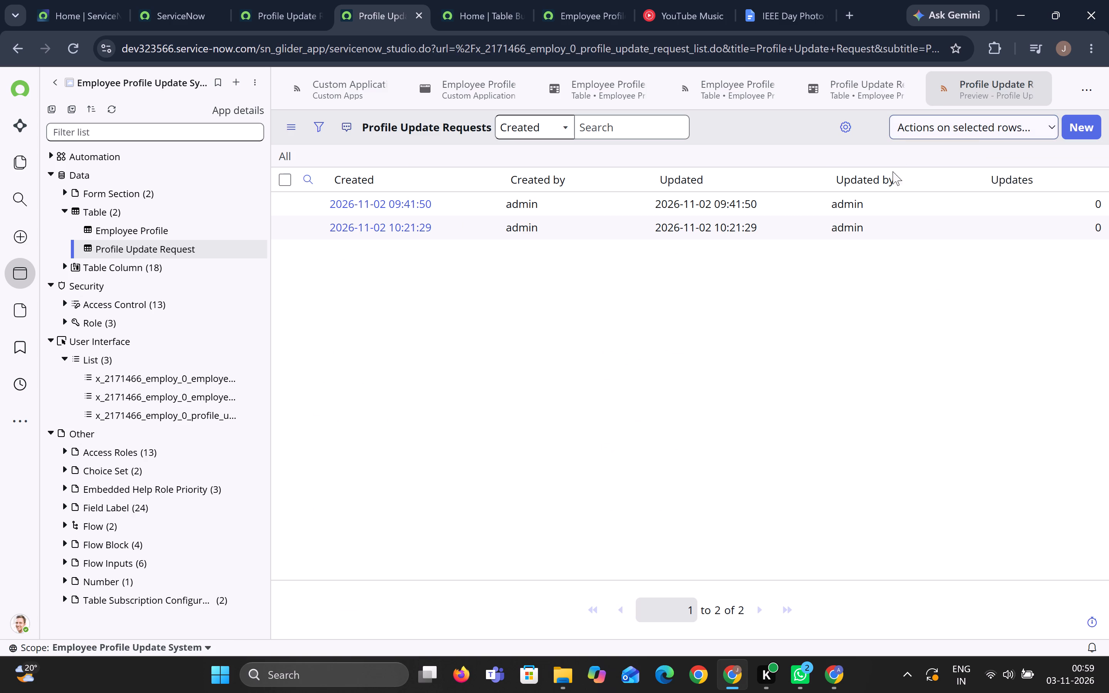
pyautogui.click(1036, 90)
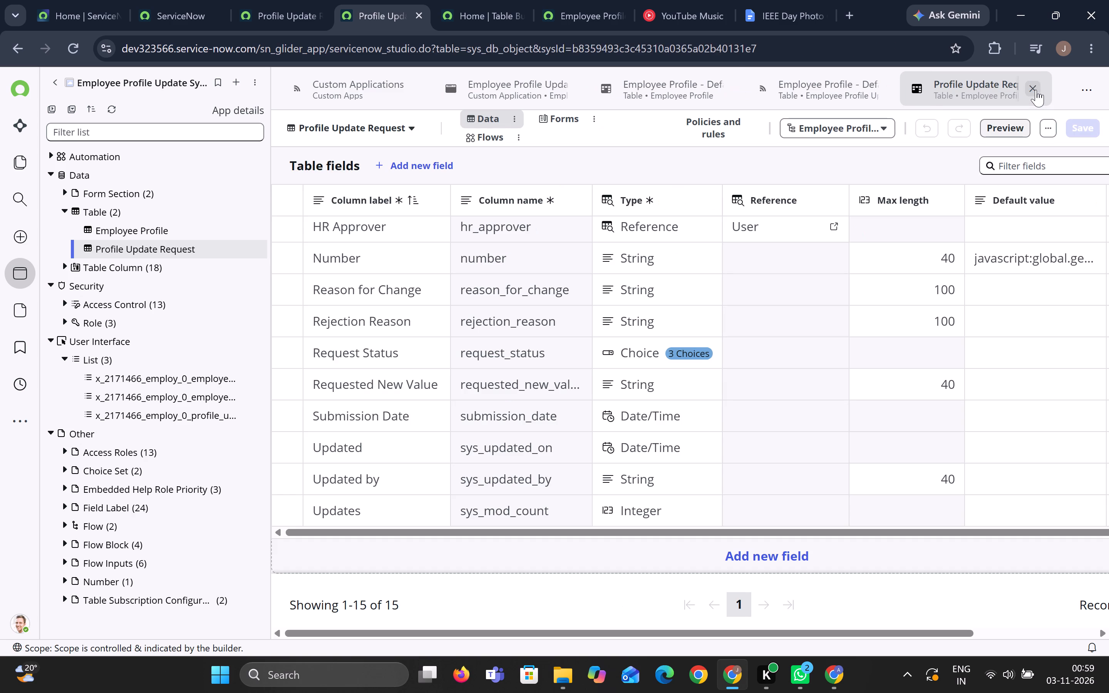
pyautogui.click(993, 133)
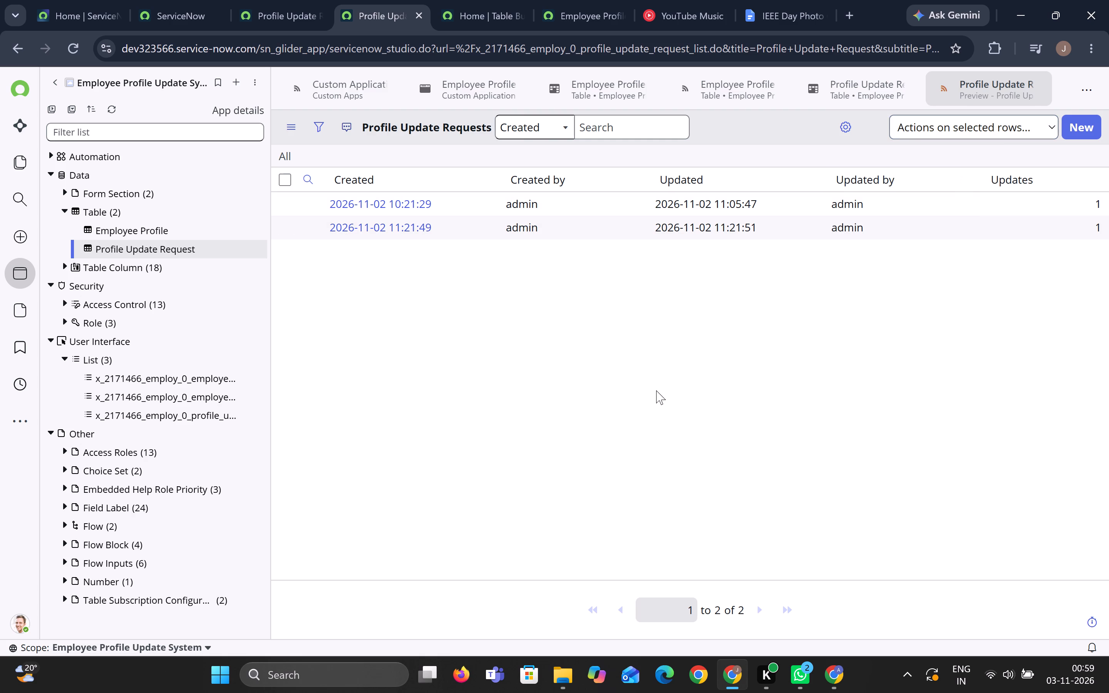
# Open a blank new record form for the Profile Update Request table.
pyautogui.click(1070, 126)
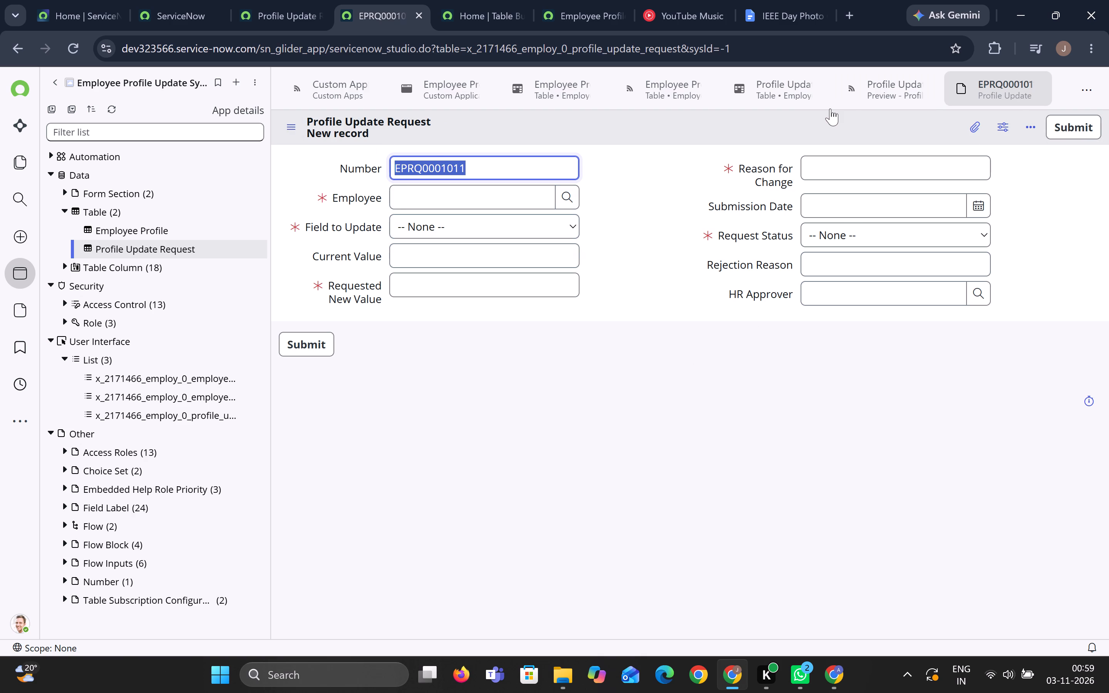
# Return to the Profile Update Requests list preview and check which columns its search can use.
pyautogui.click(883, 84)
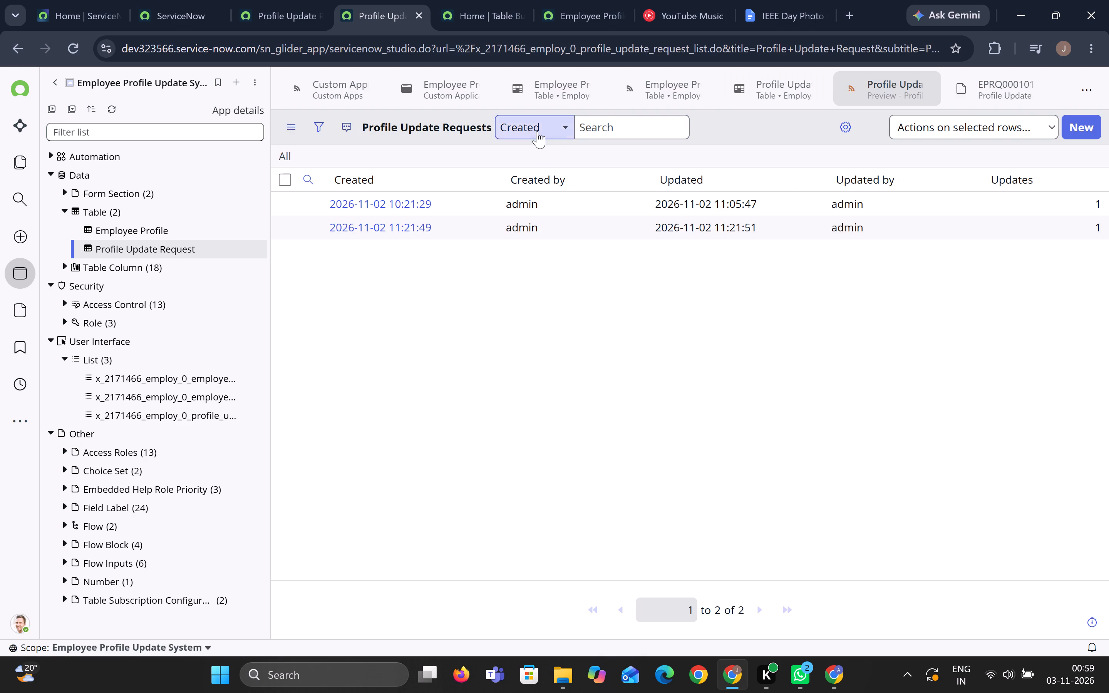
pyautogui.click(537, 131)
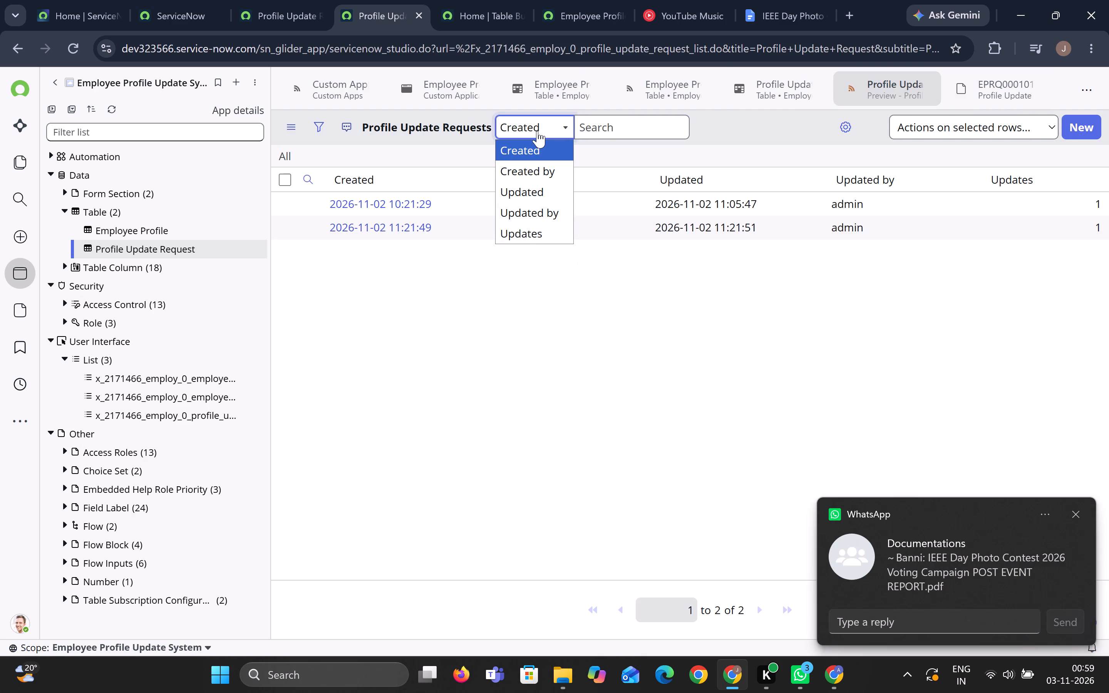
pyautogui.click(610, 122)
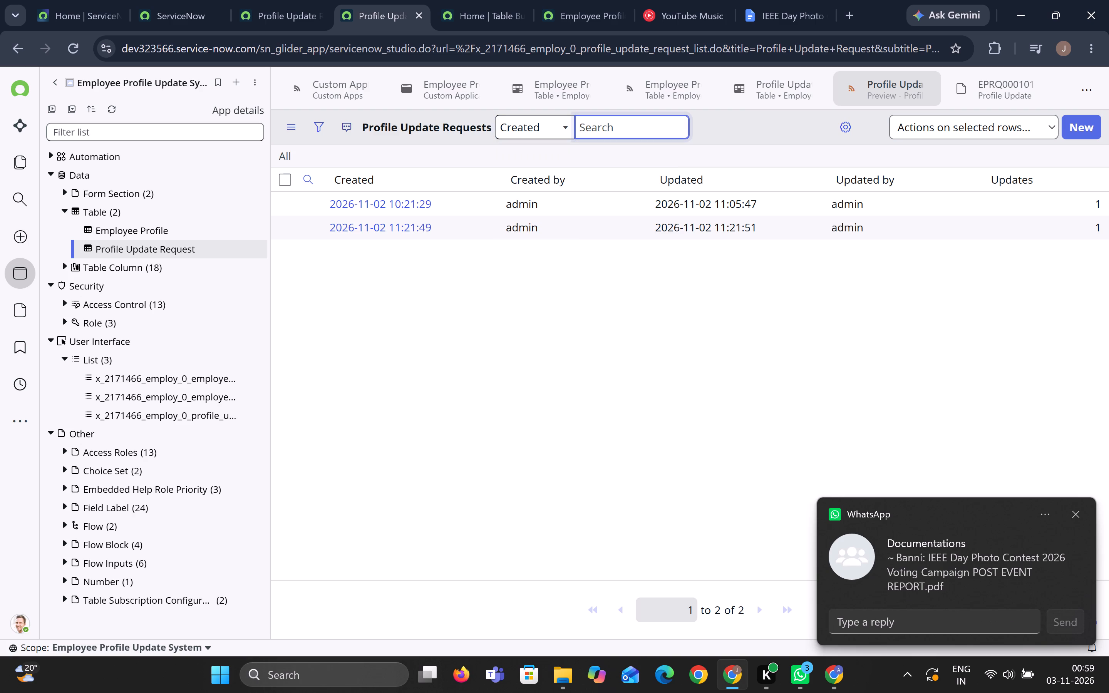
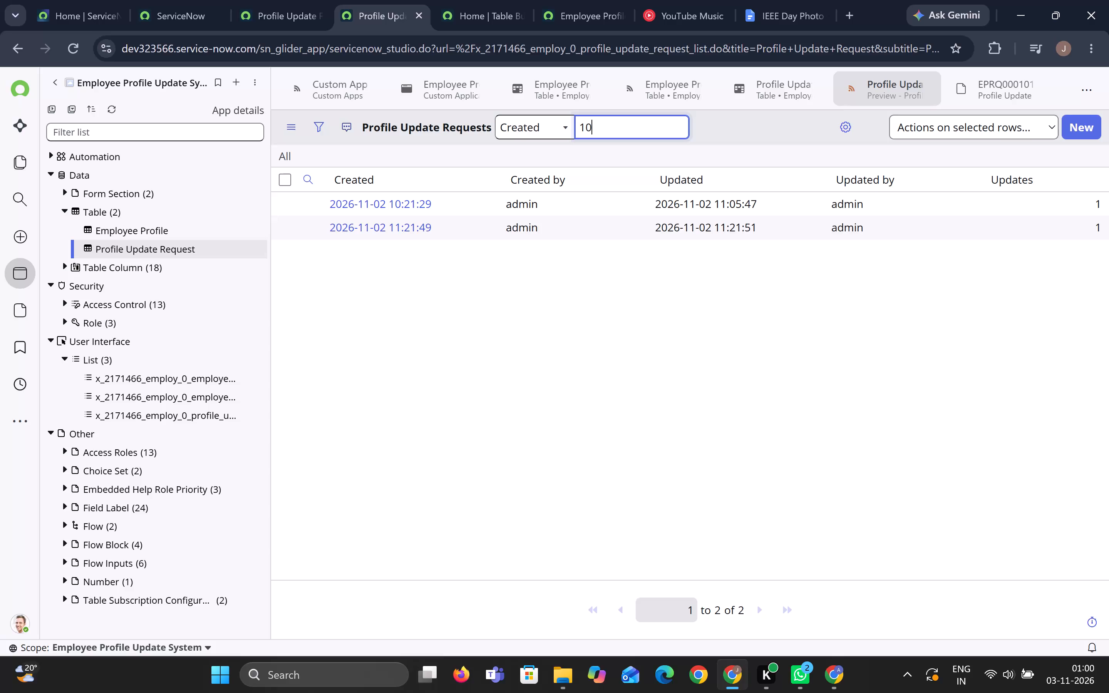
# Search the Profile Update Requests list by Created for 10.
pyautogui.write('10')
pyautogui.press('Return')
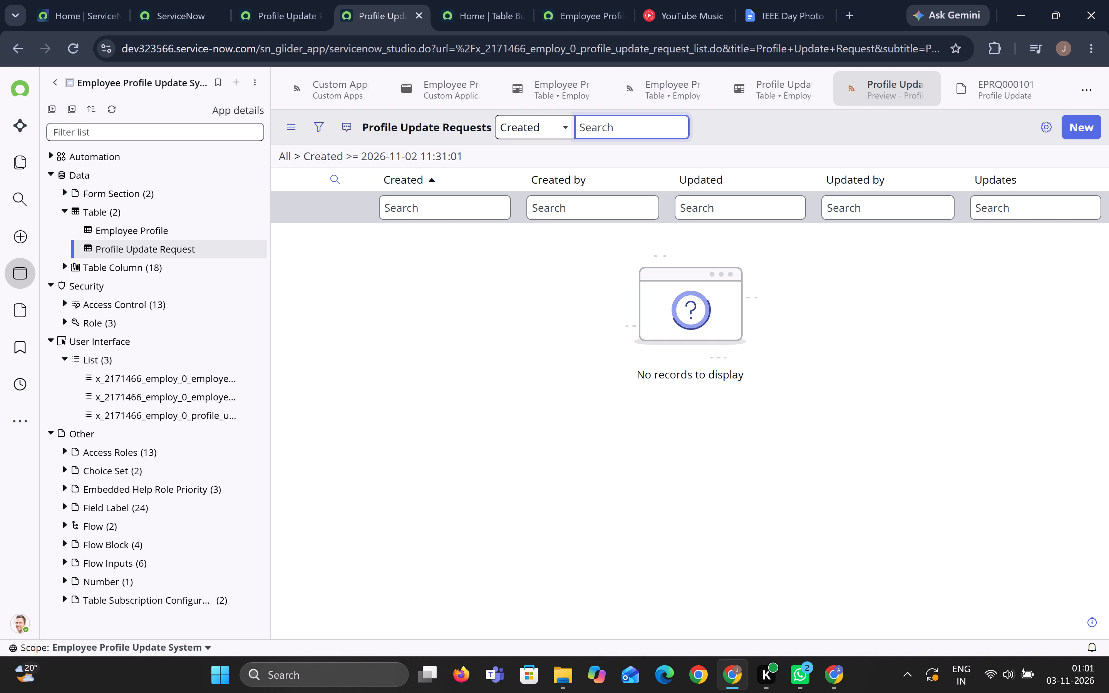
# Start a new Profile Update Request for employee Priya, with field Department, current value IT and requested new value HR.
pyautogui.click(1074, 129)
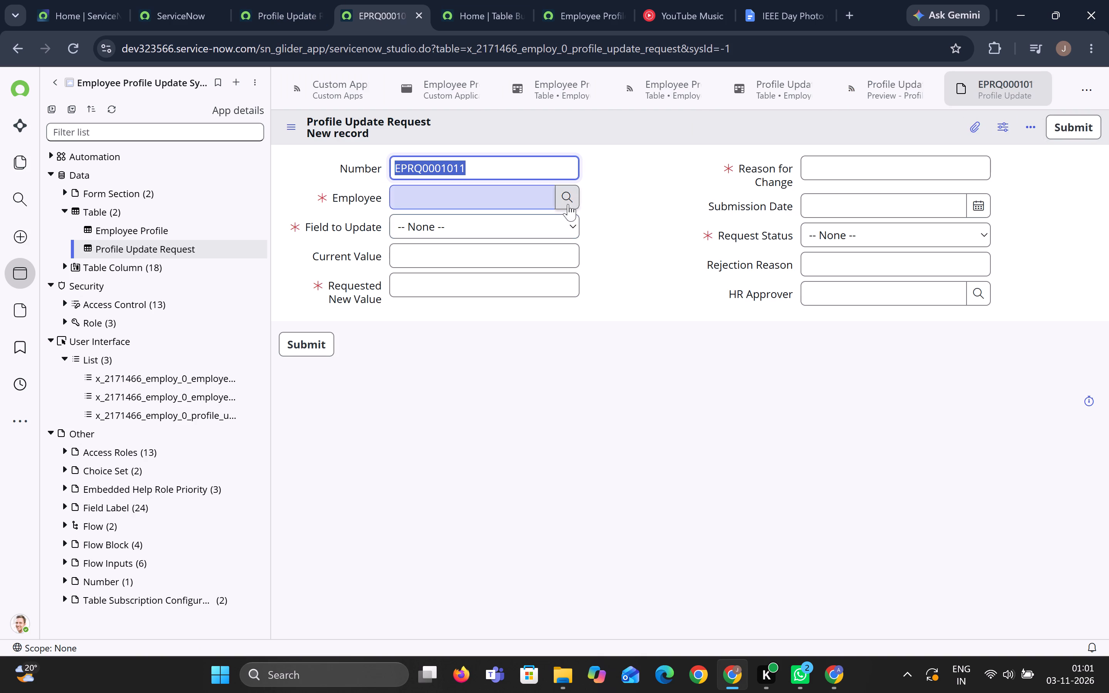
pyautogui.click(578, 201)
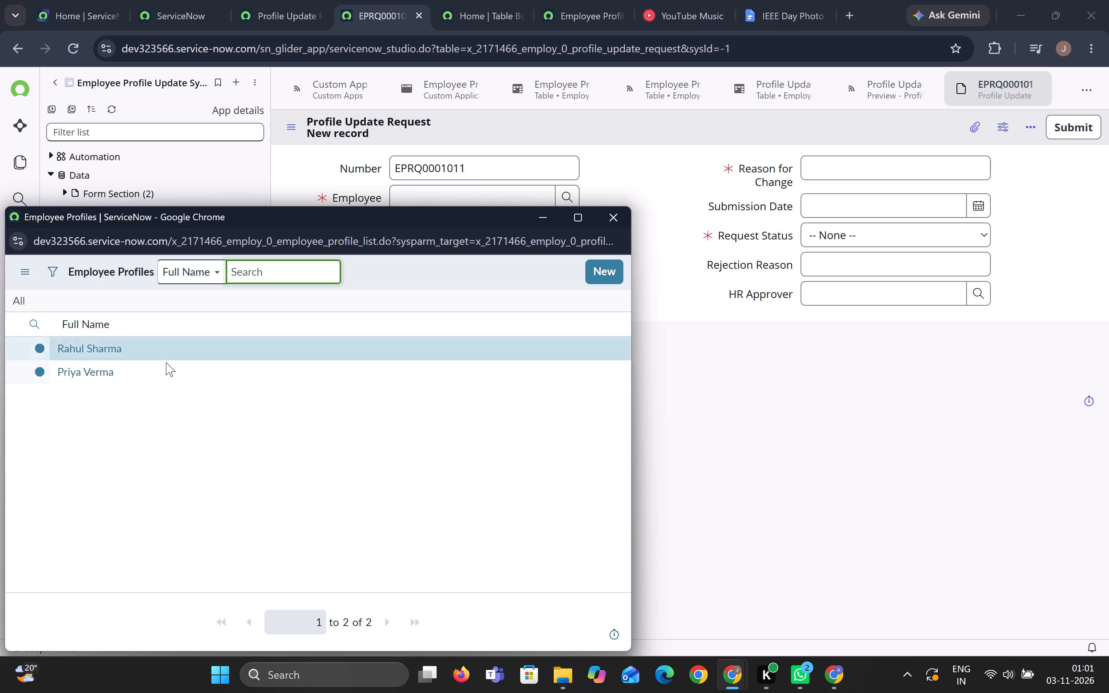
pyautogui.click(168, 366)
pyautogui.click(104, 370)
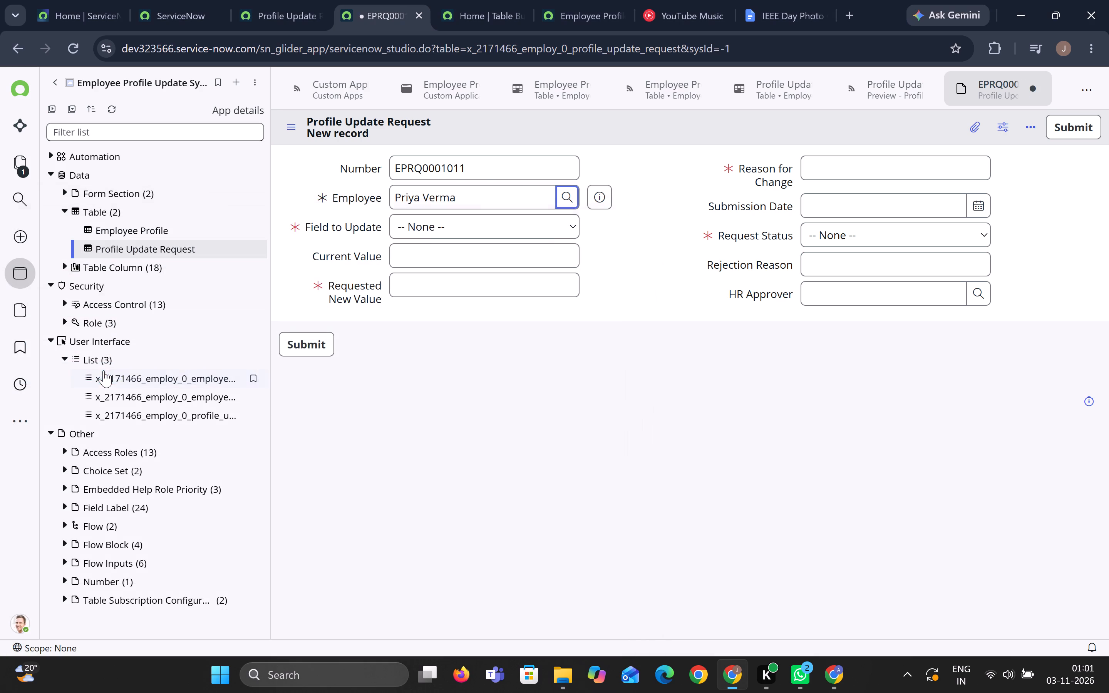
pyautogui.click(443, 221)
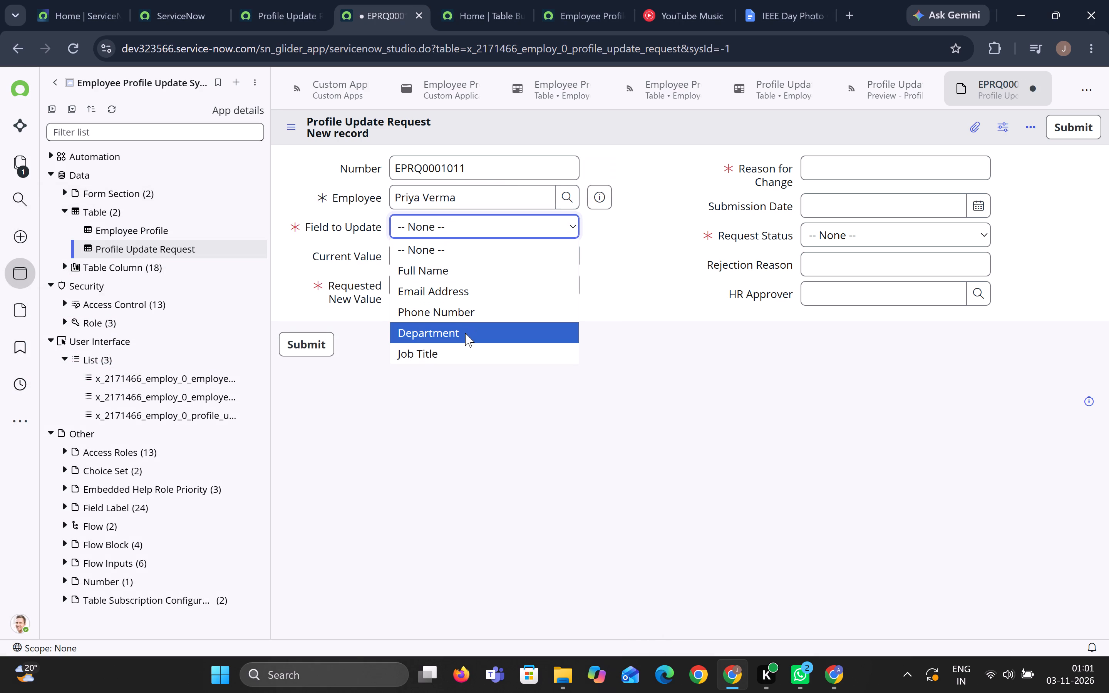
pyautogui.click(465, 333)
pyautogui.click(439, 266)
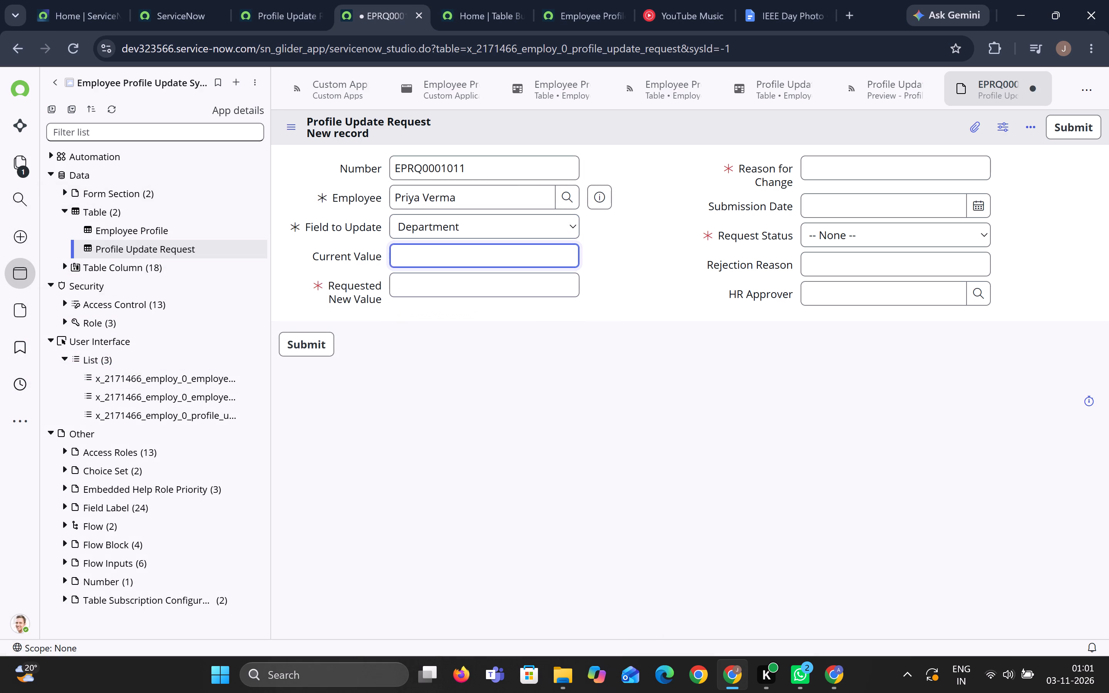
pyautogui.write('IT')
pyautogui.press('Tab')
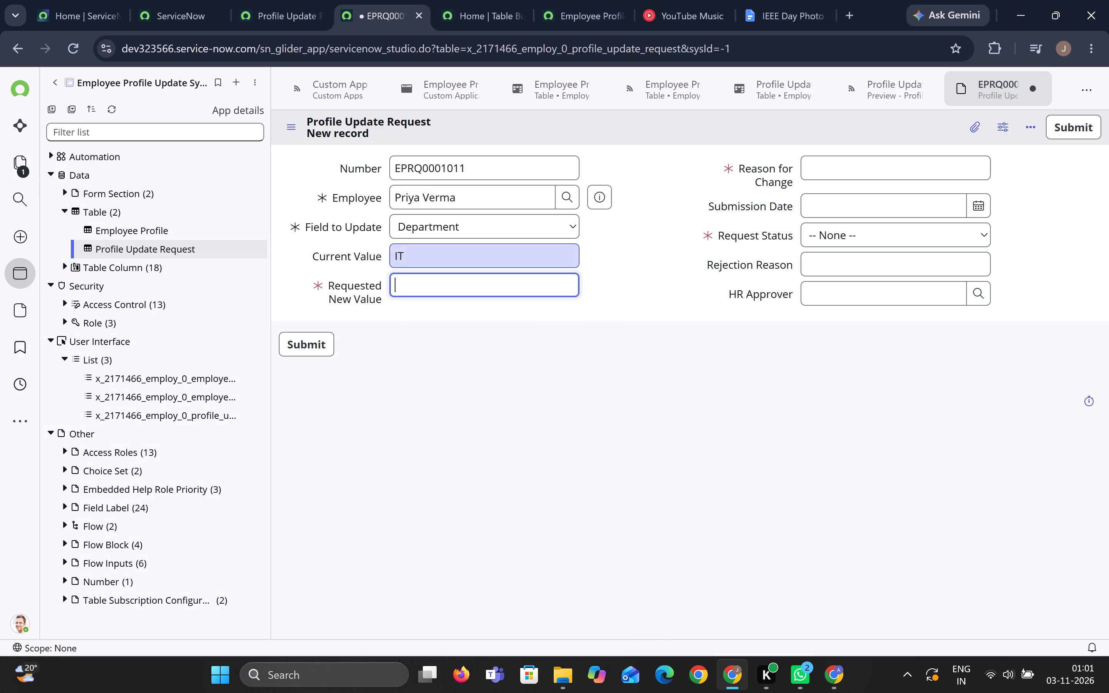
pyautogui.write('HR')
pyautogui.press('Tab')
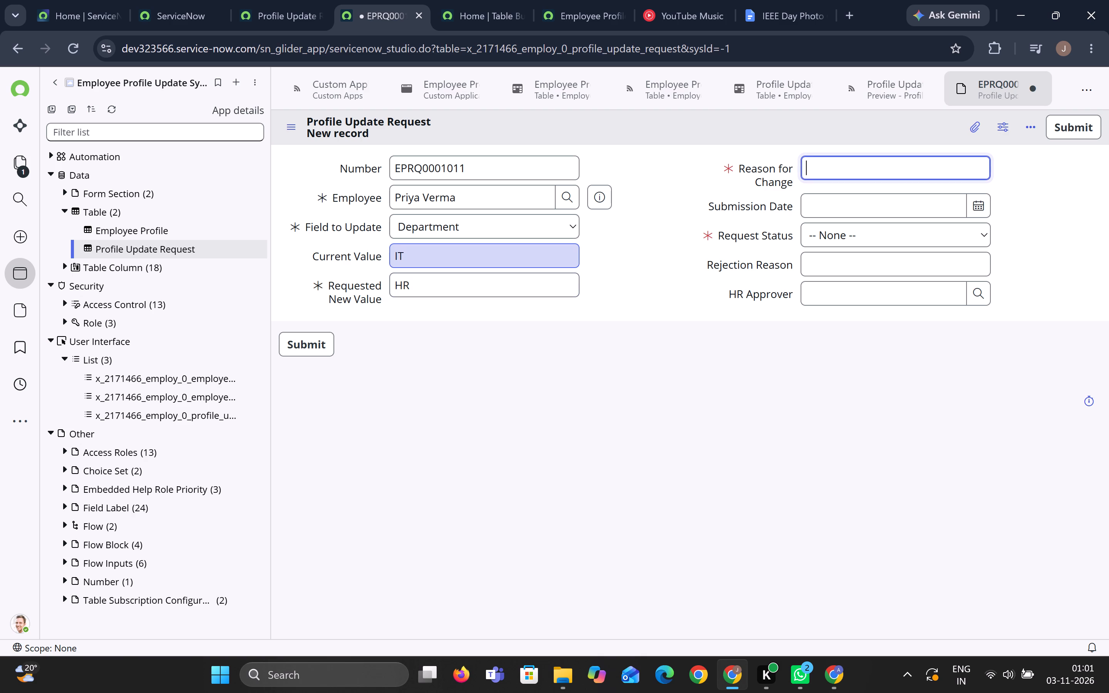
pyautogui.write('Please change my department details')
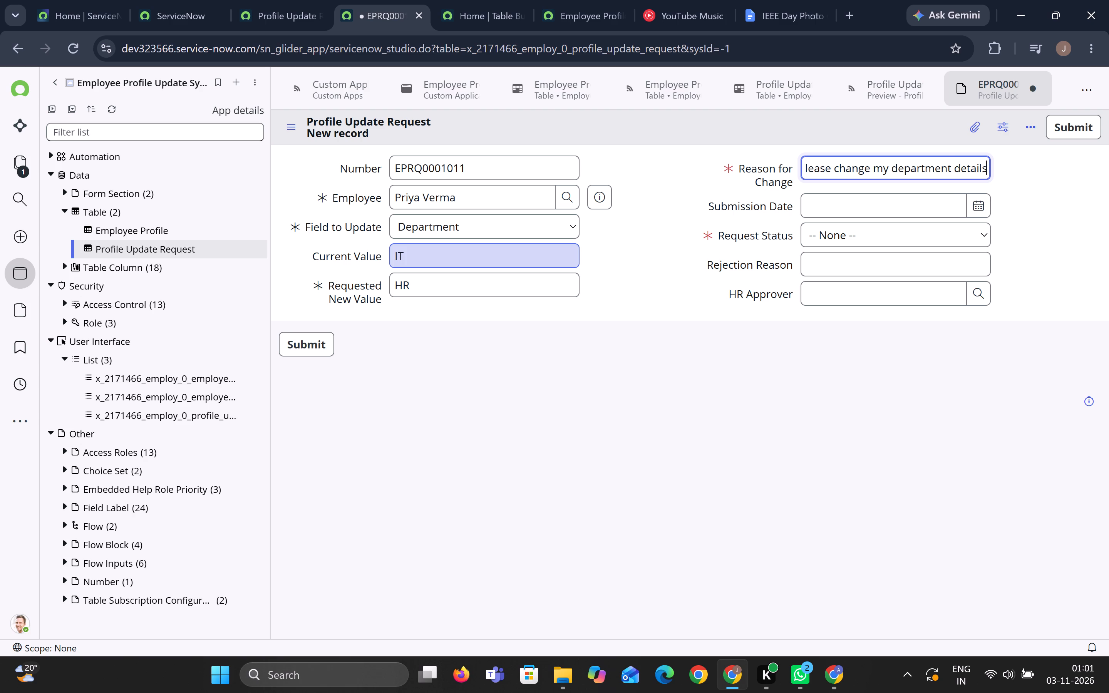
pyautogui.press('Tab')
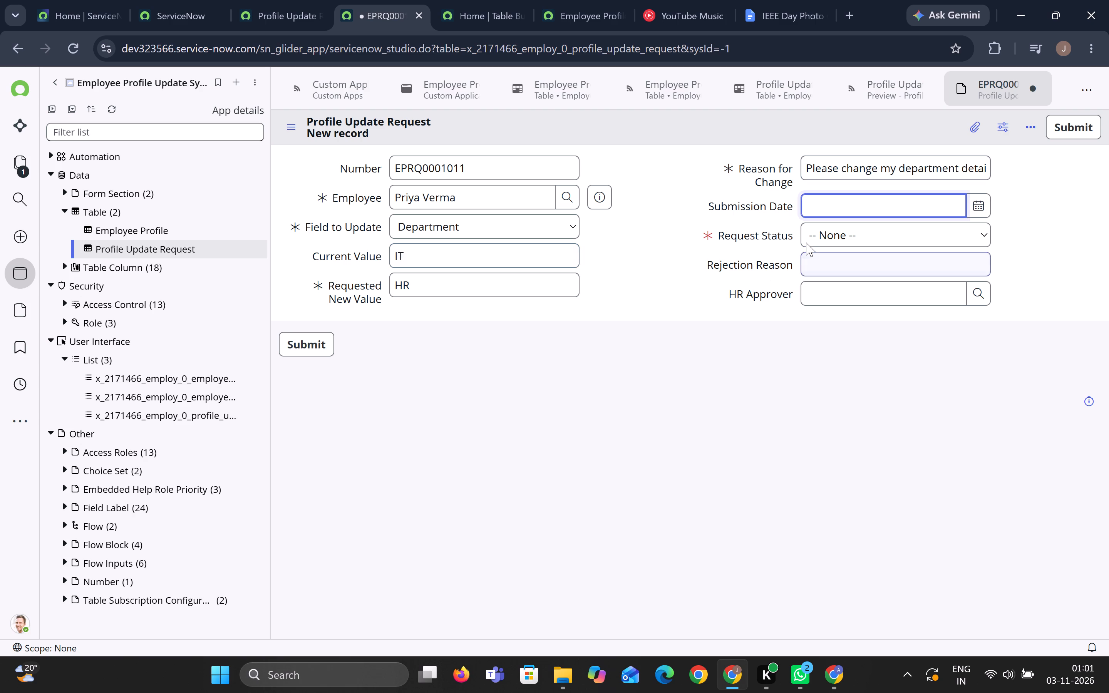
pyautogui.click(978, 204)
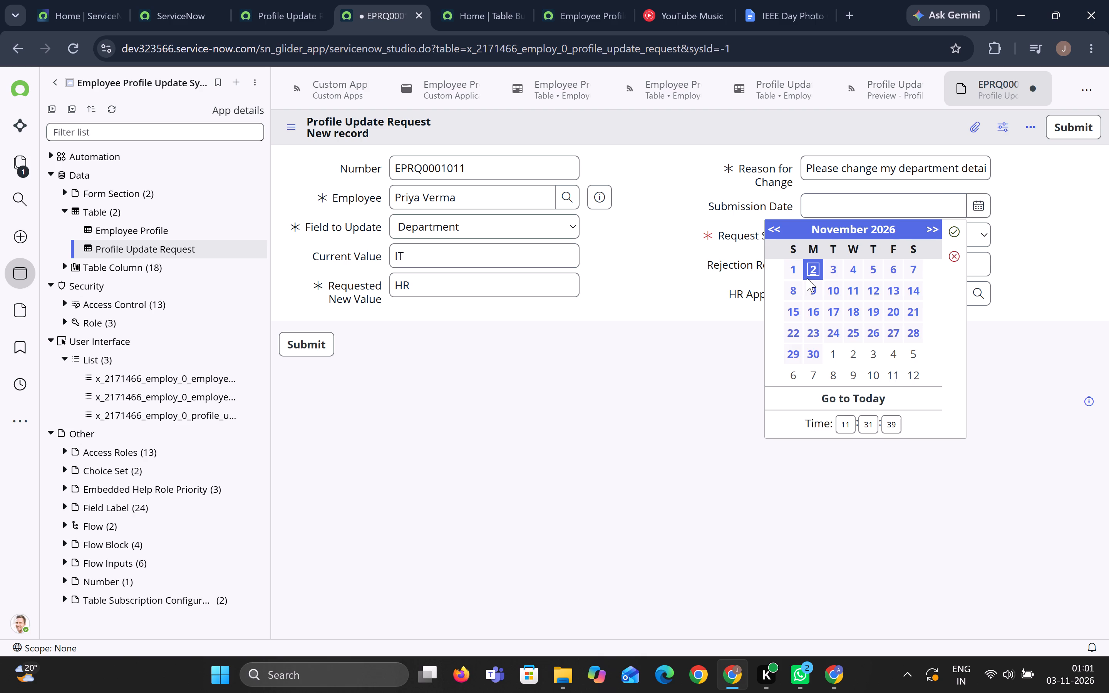
pyautogui.click(889, 494)
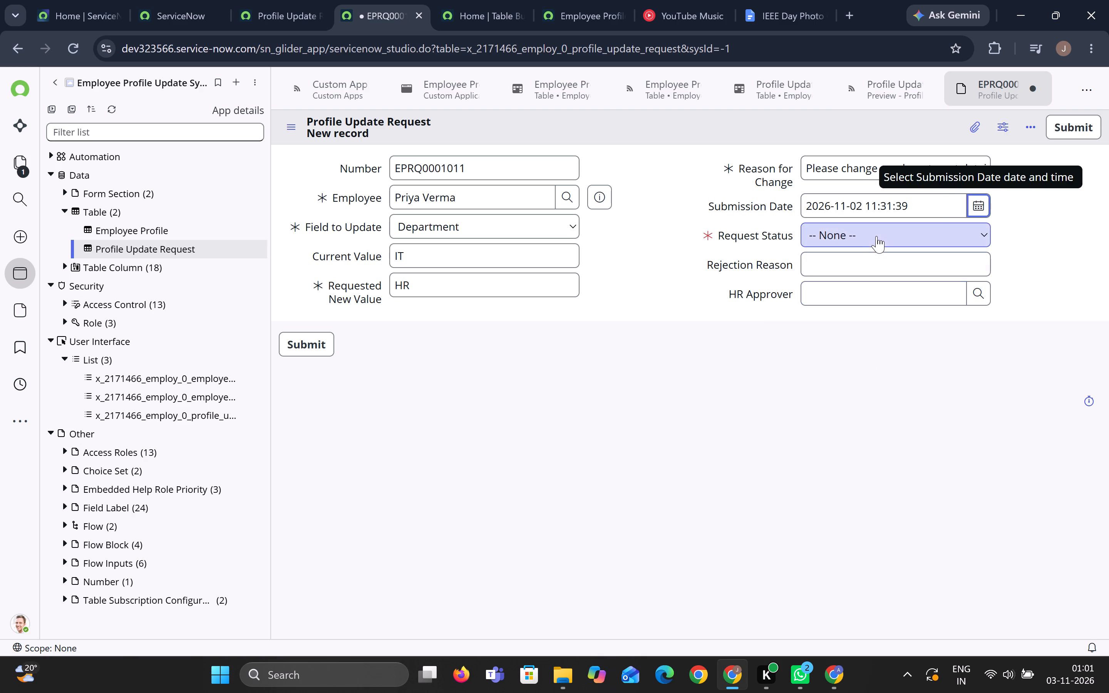
pyautogui.click(876, 236)
pyautogui.click(876, 280)
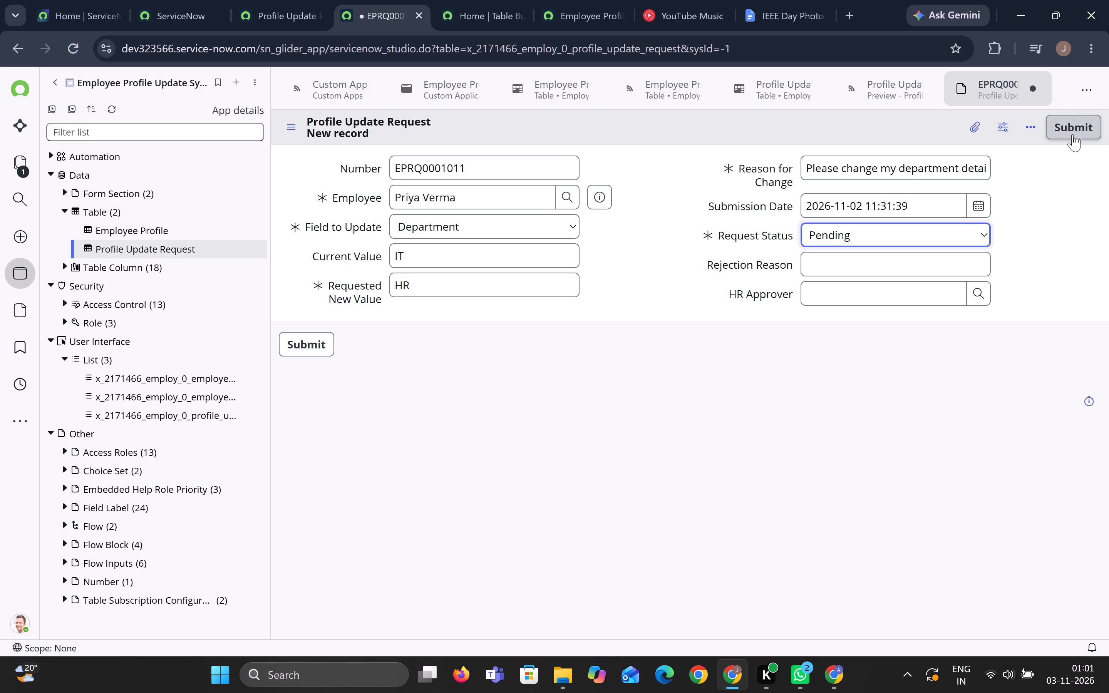
pyautogui.click(1073, 134)
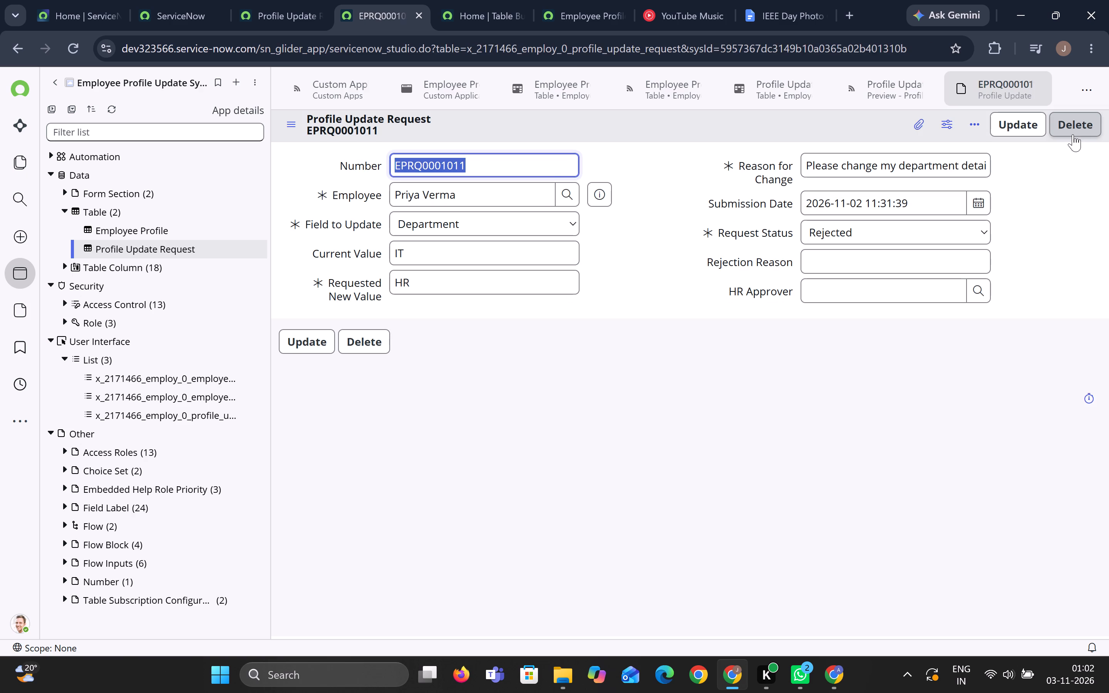
pyautogui.click(1015, 126)
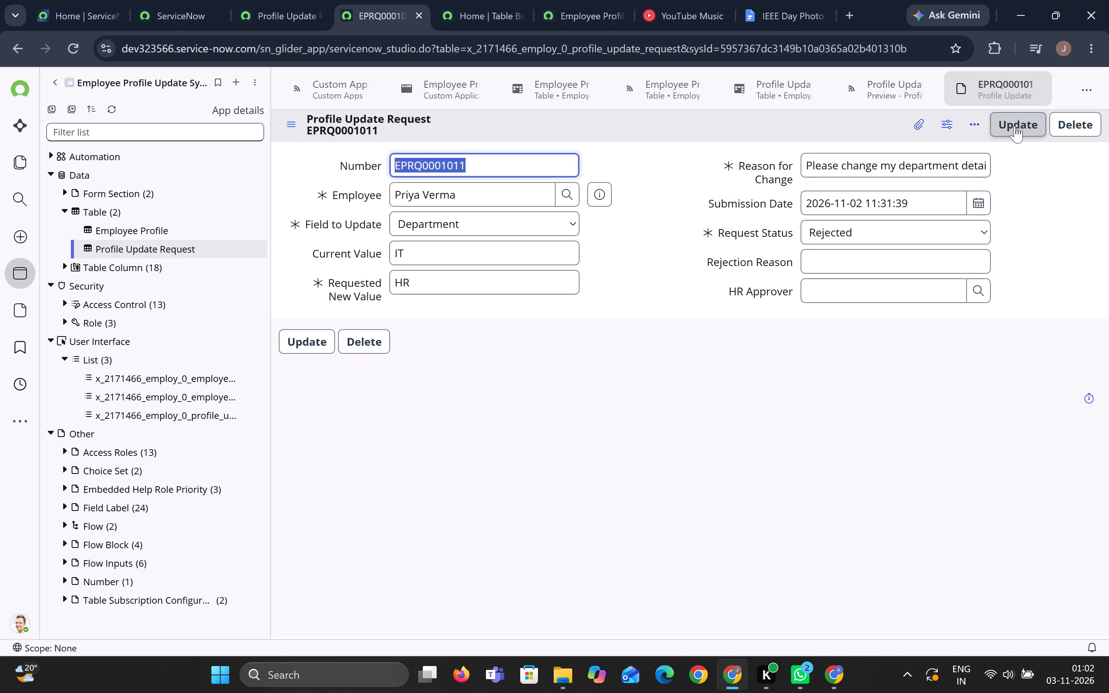
# Replace the filtered list preview with a fresh Profile Update Request table preview and open the most recently created request.
pyautogui.click(875, 97)
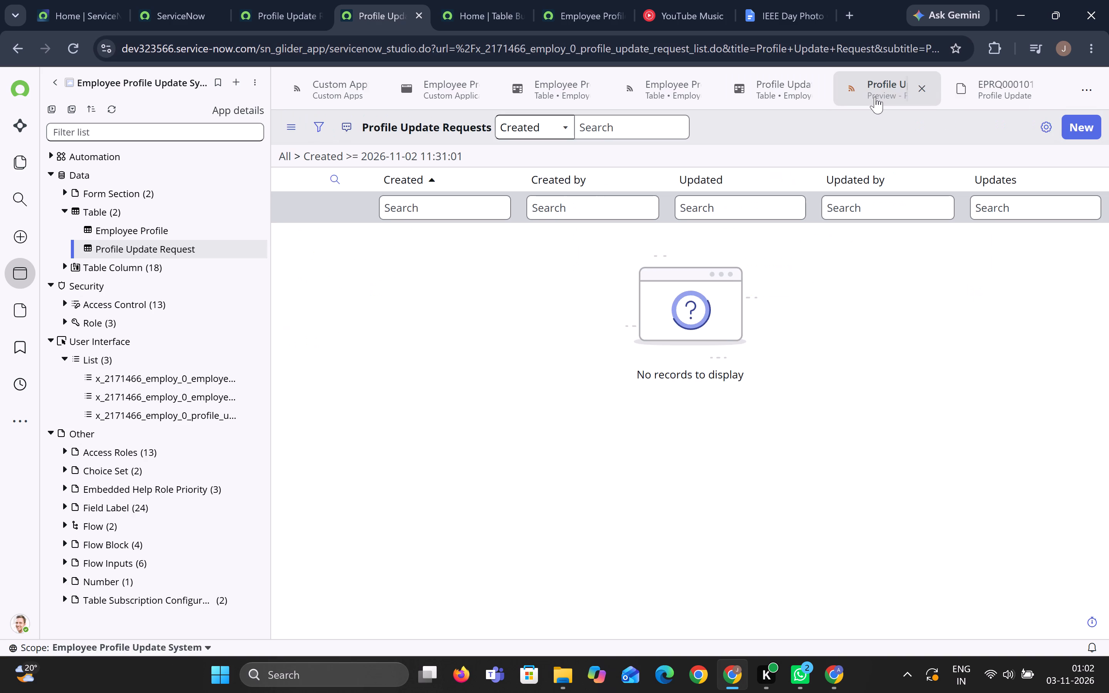
pyautogui.click(928, 90)
pyautogui.click(827, 89)
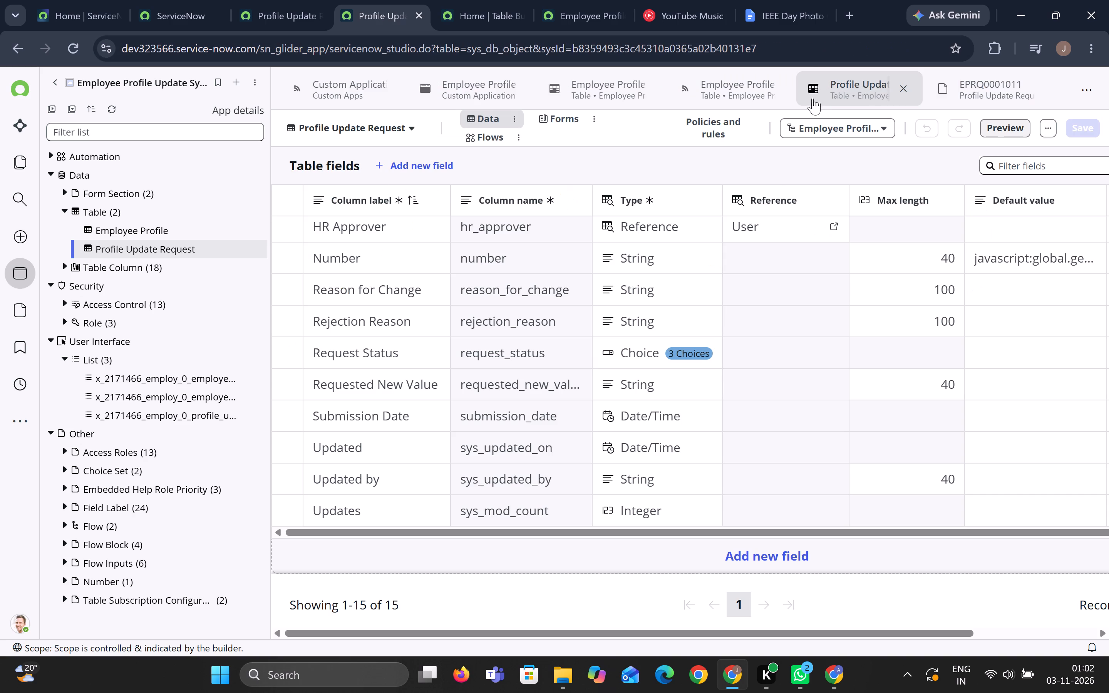
pyautogui.click(1014, 123)
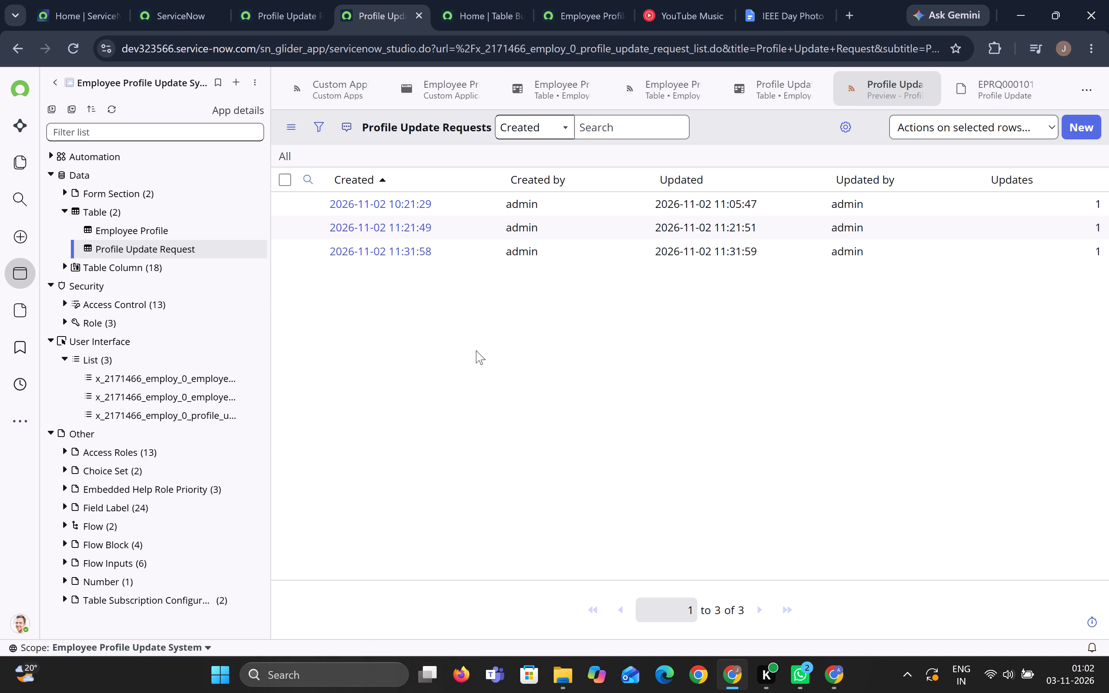
pyautogui.click(397, 248)
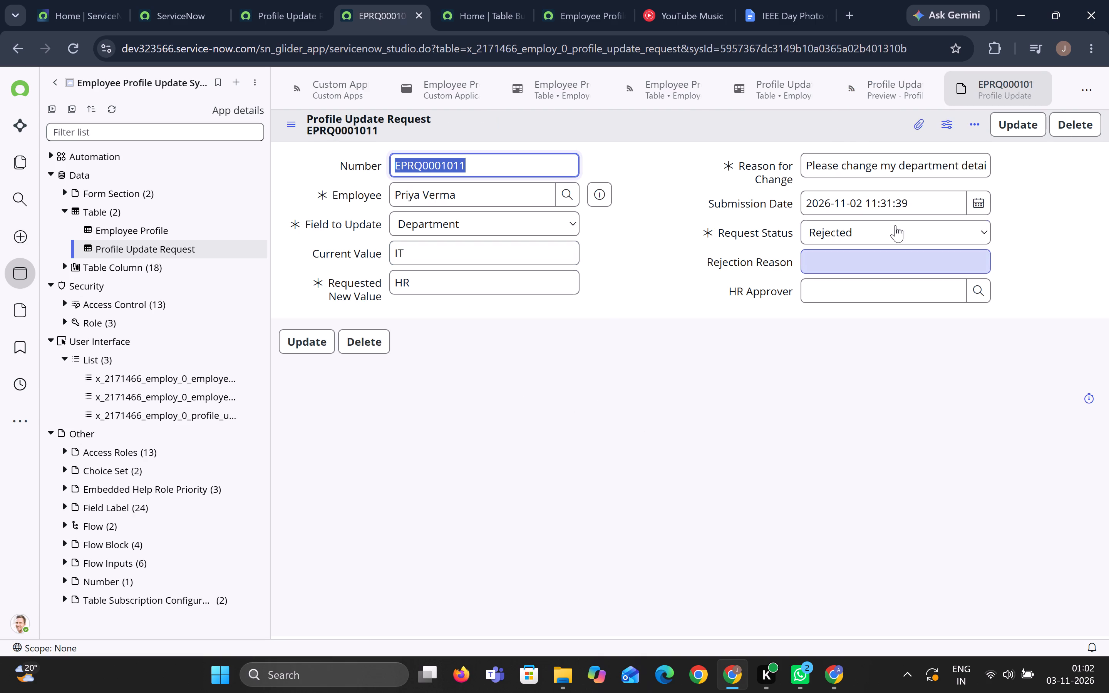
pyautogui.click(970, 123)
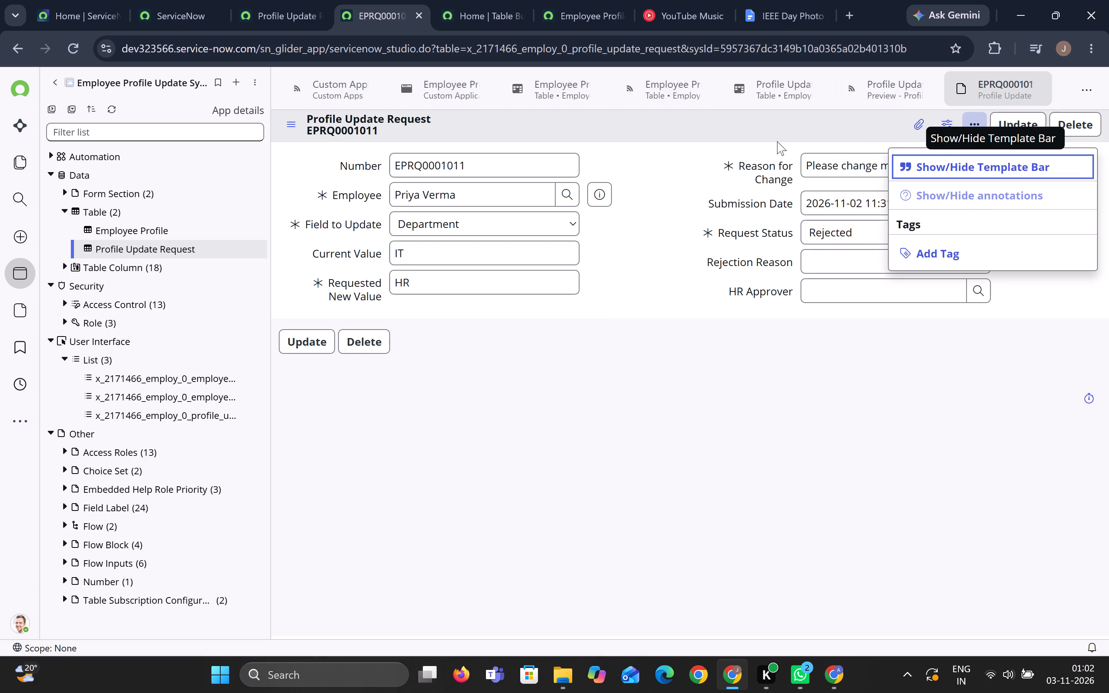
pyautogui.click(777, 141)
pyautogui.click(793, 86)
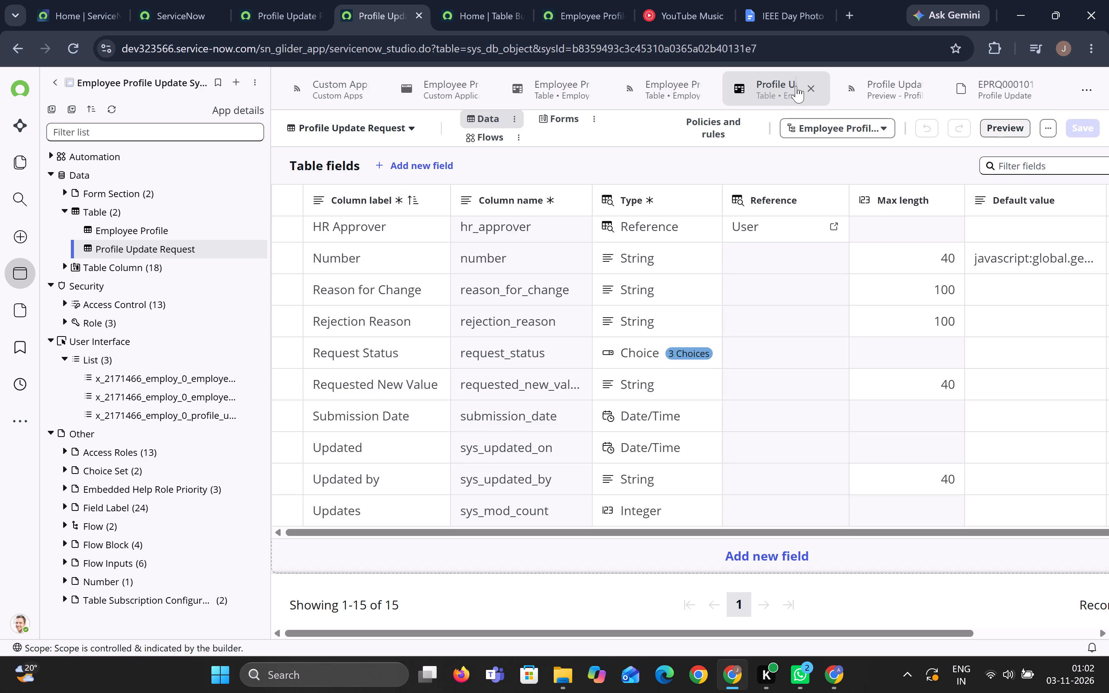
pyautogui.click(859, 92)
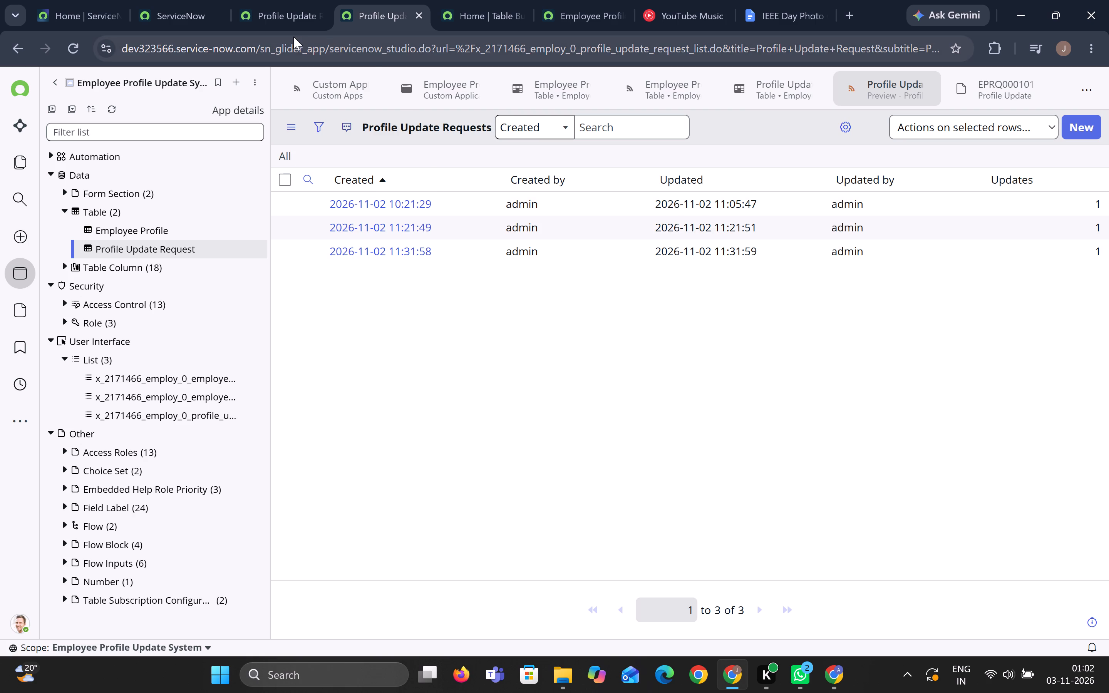
# Filter the ServiceNow navigator for "appr", open Self-Service My Approvals and set the list's search field to Created.
pyautogui.click(168, 7)
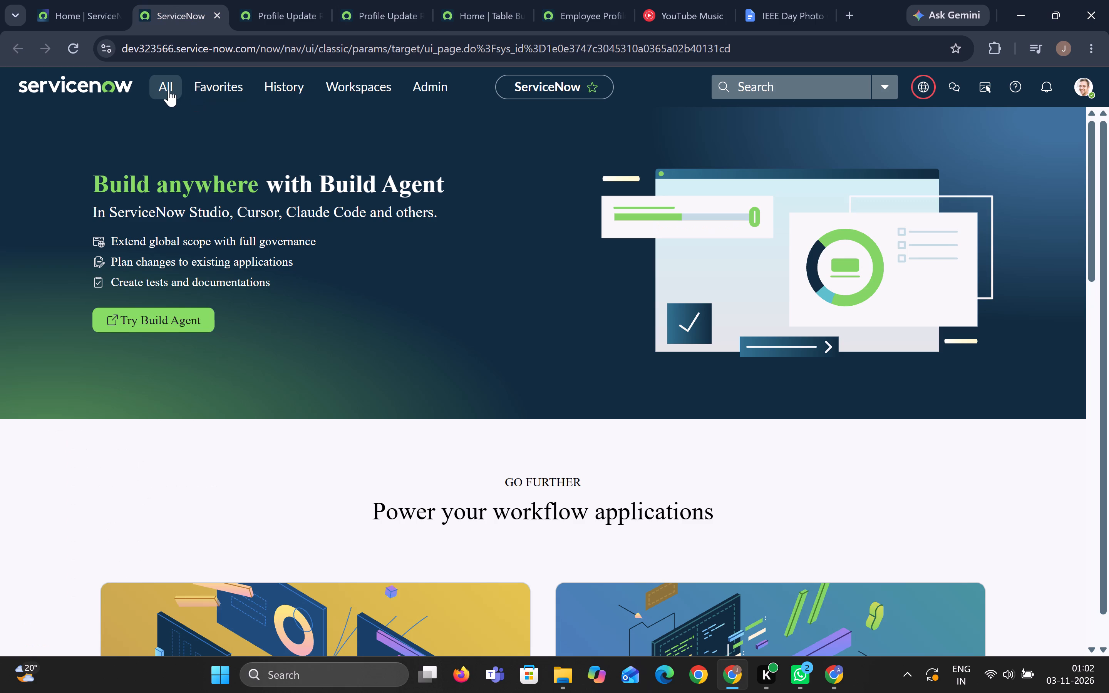
pyautogui.click(169, 90)
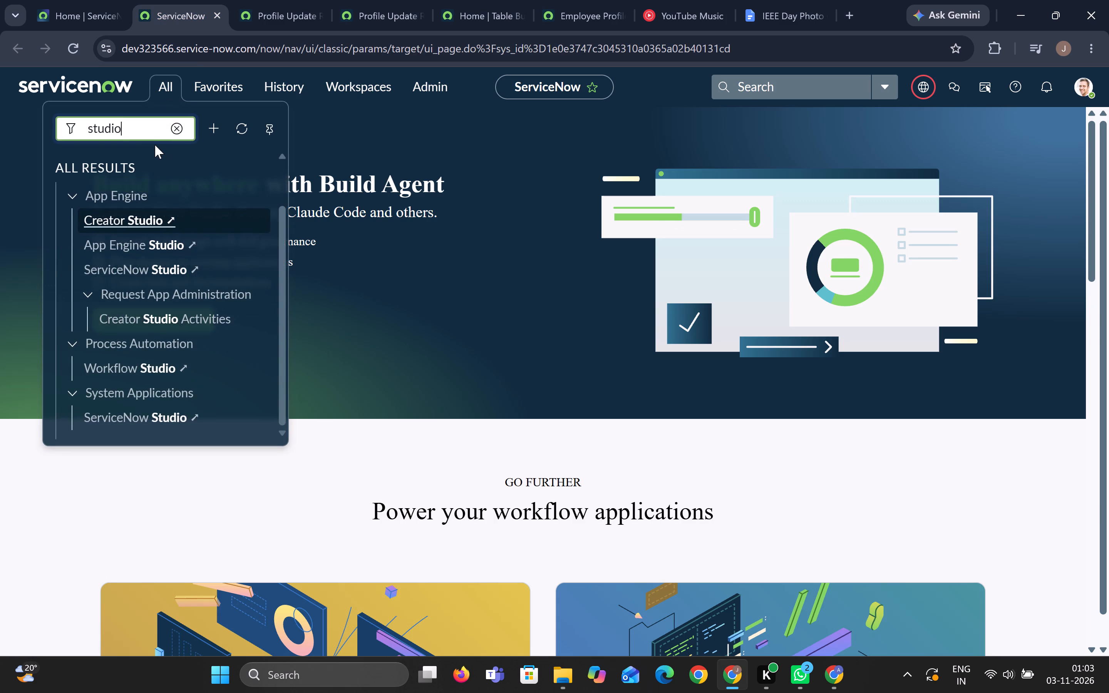
pyautogui.hotkey('ctrl', 'a')
pyautogui.write('apprp')
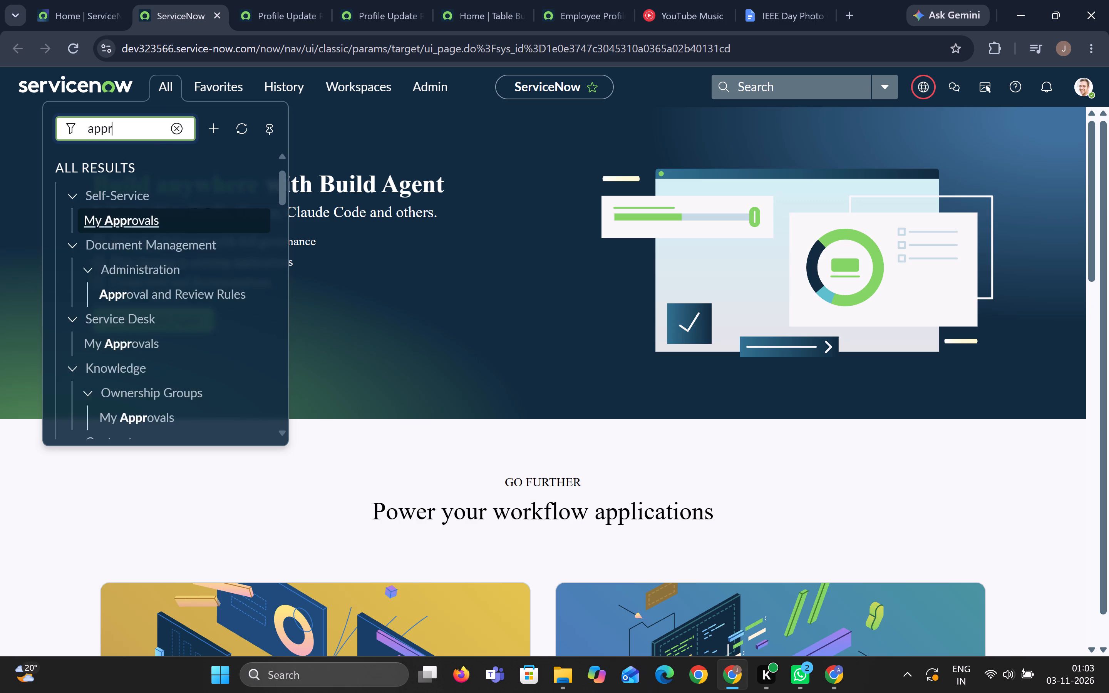
pyautogui.press('BackSpace')
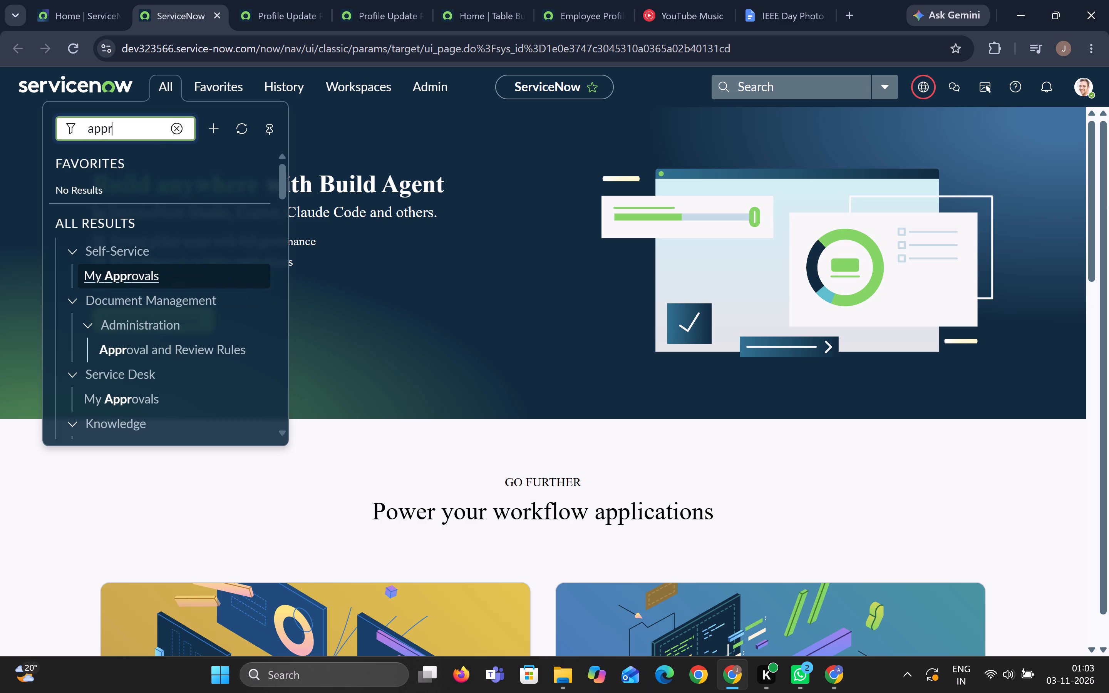
pyautogui.click(115, 269)
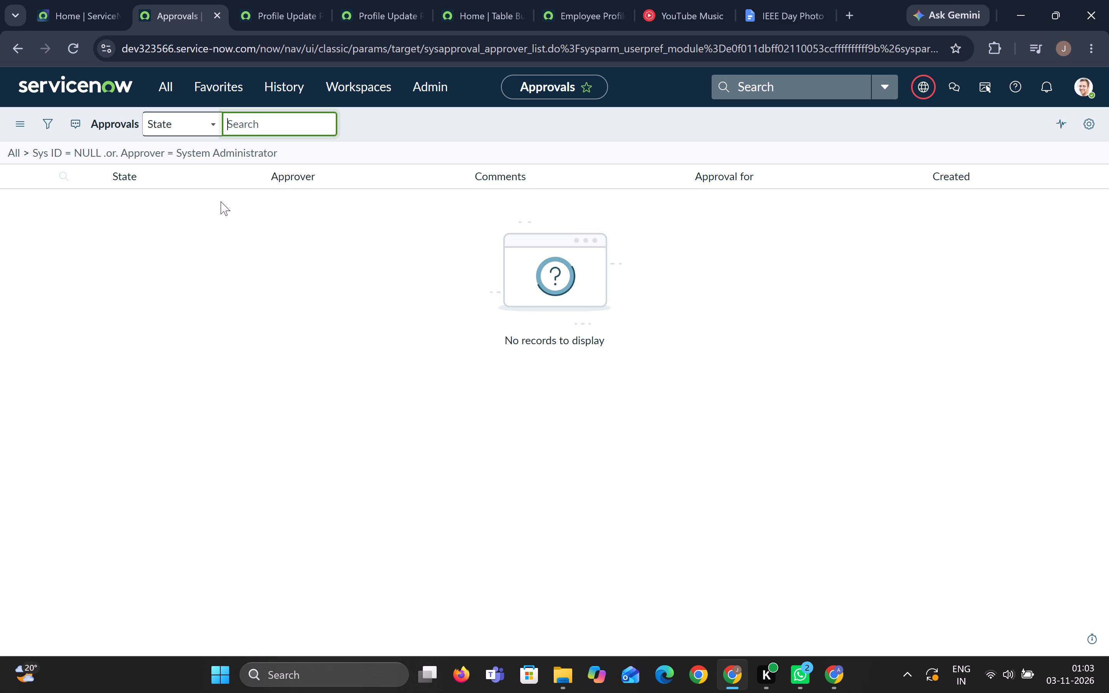
pyautogui.click(205, 124)
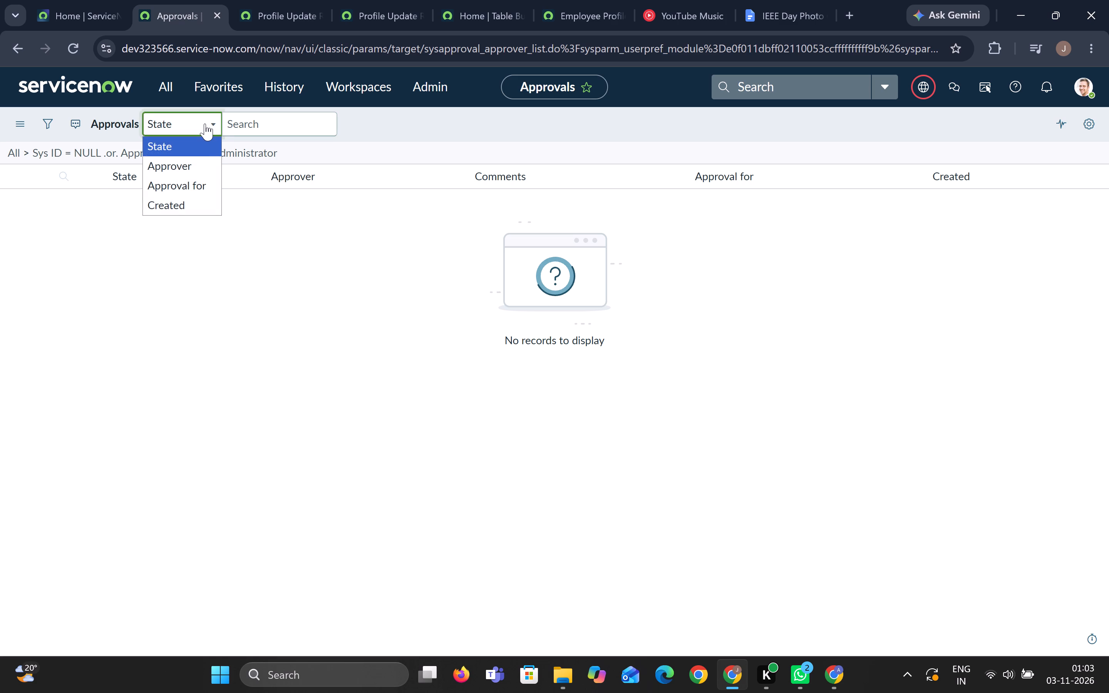
pyautogui.click(183, 202)
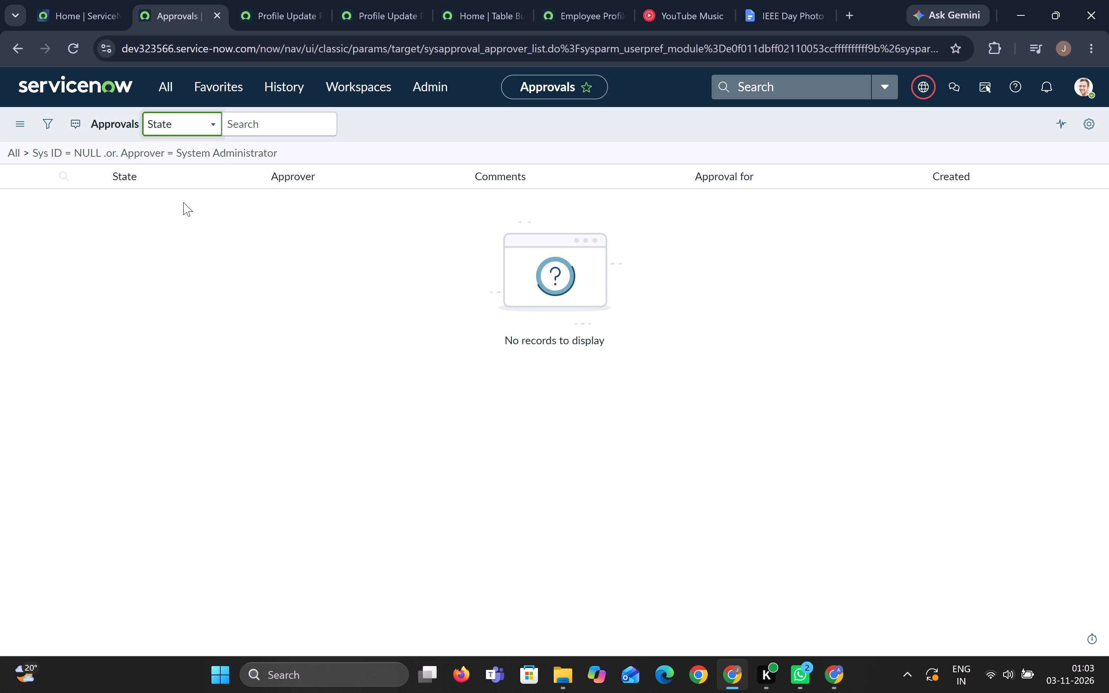
pyautogui.click(252, 126)
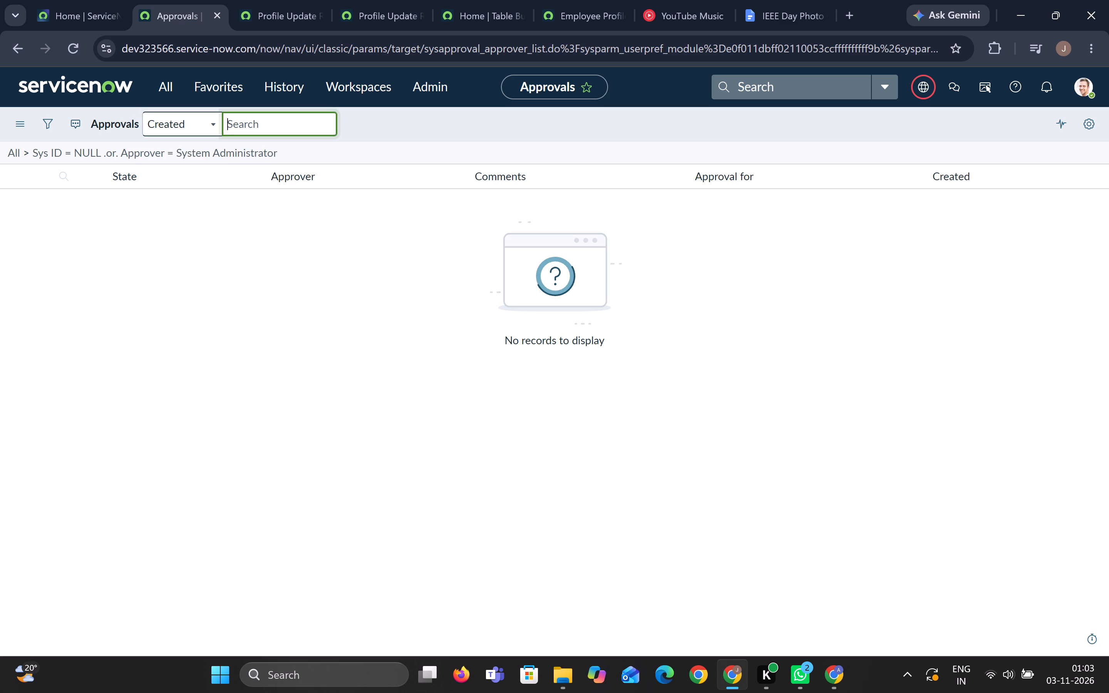
# Check the Employee Profile Update Approval flow's execution details and return to the Profile Update Requests list.
pyautogui.click(574, 20)
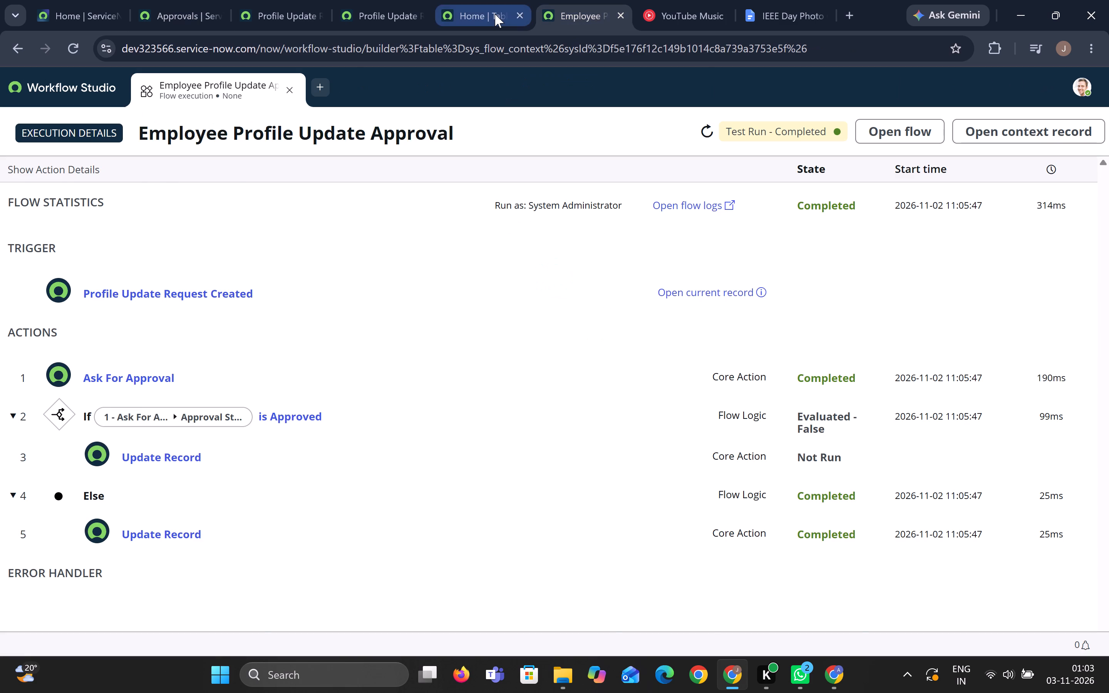
pyautogui.click(495, 14)
pyautogui.click(364, 13)
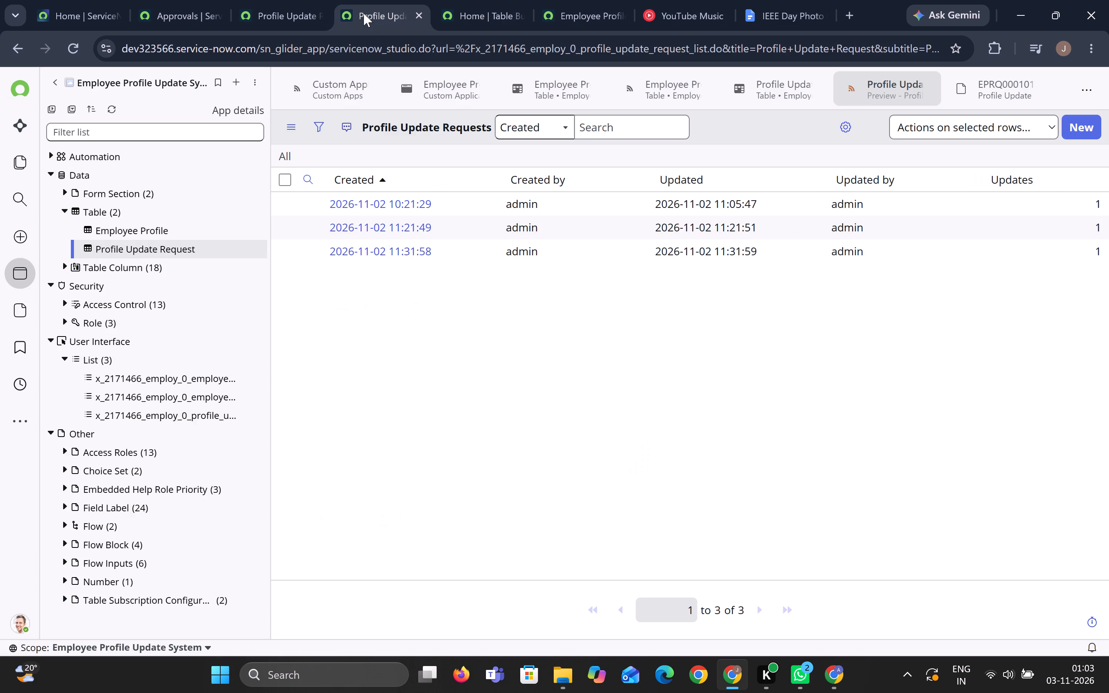
pyautogui.click(596, 471)
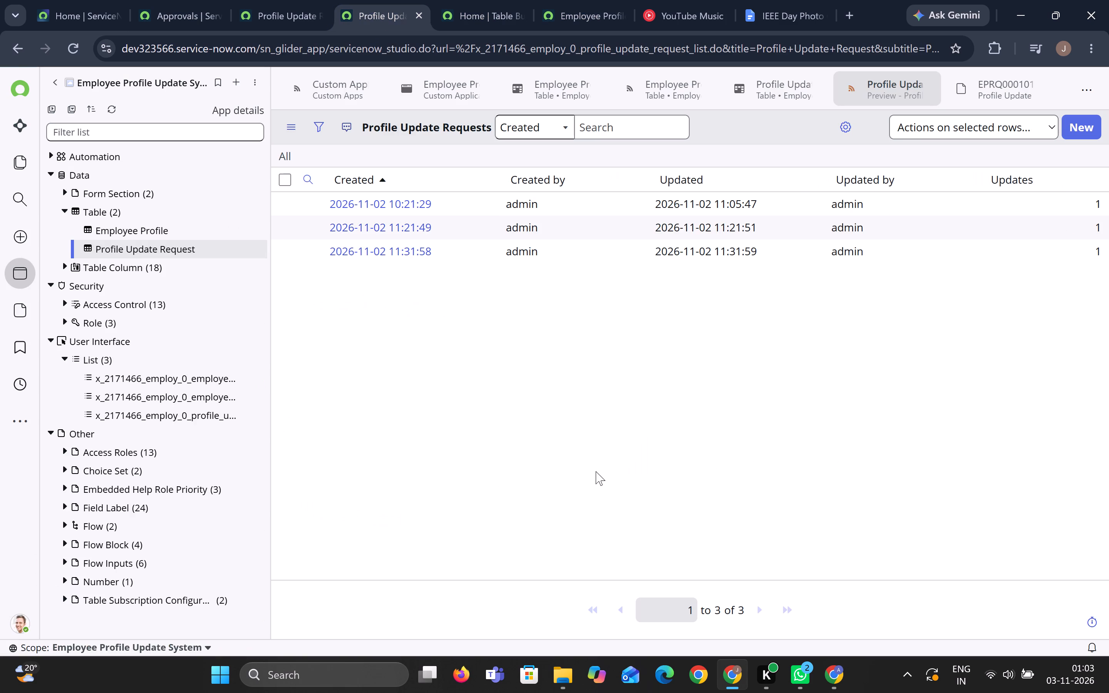
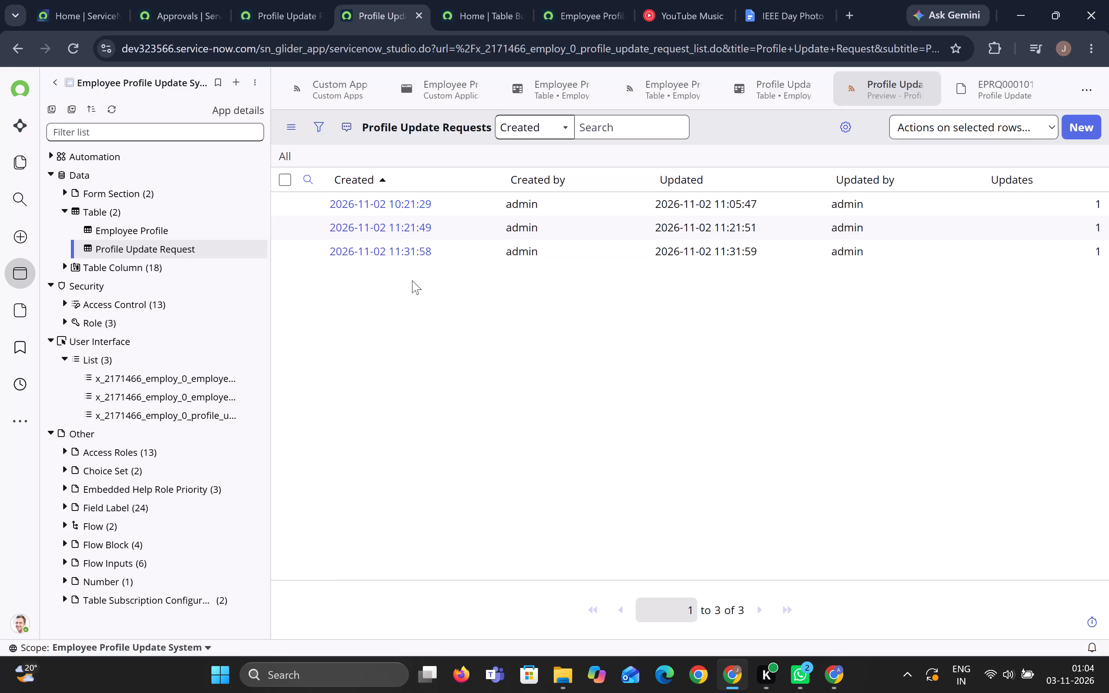
pyautogui.click(411, 250)
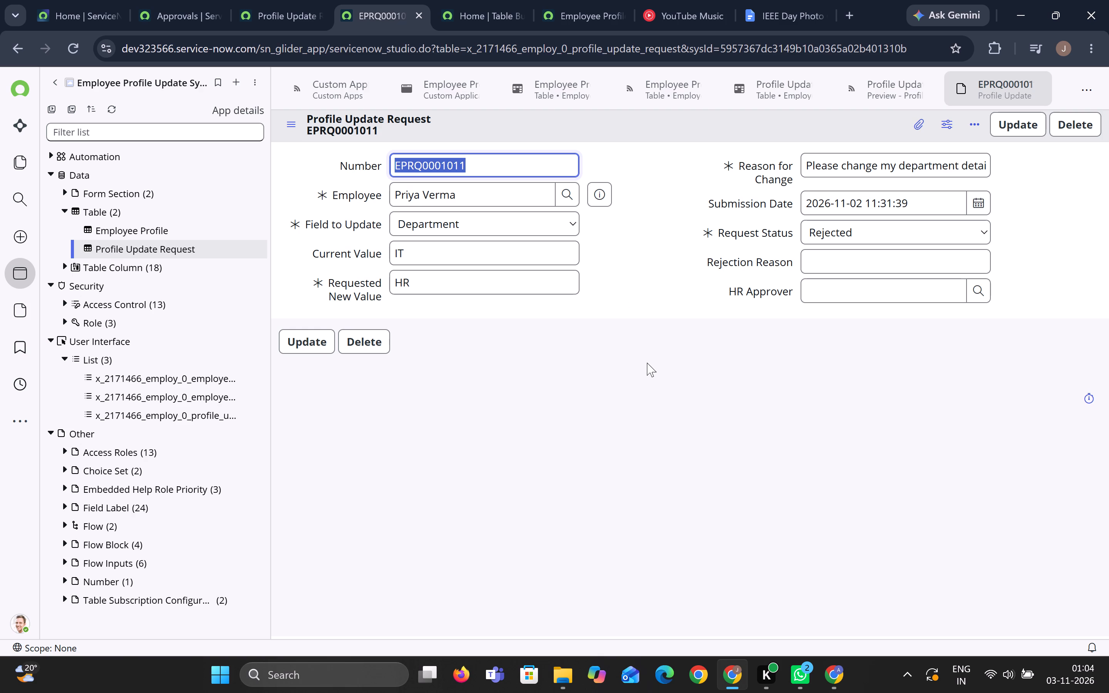
pyautogui.click(23, 281)
pyautogui.click(13, 283)
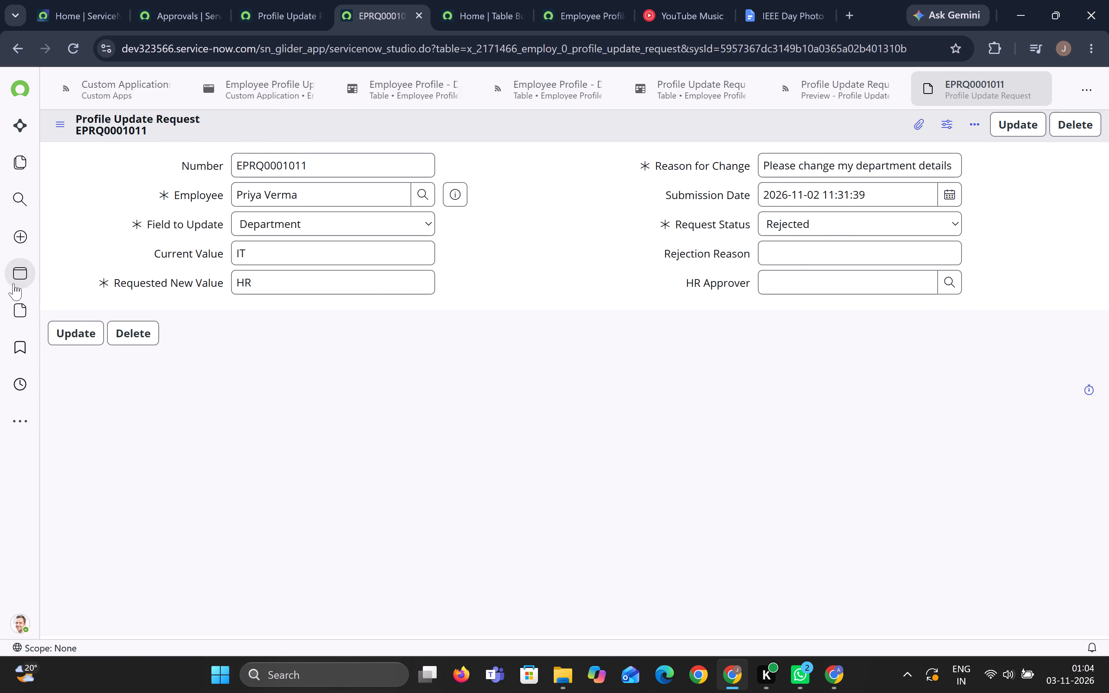
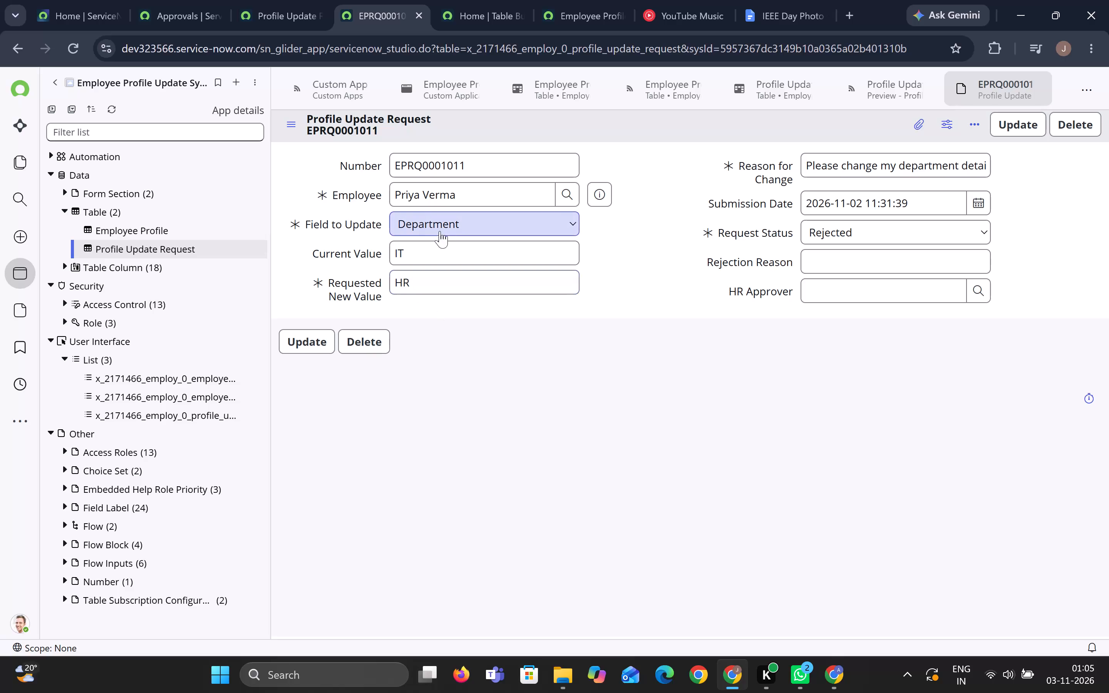
# Open the Employee Profile table from the application and inspect its flows and the available flow actions.
pyautogui.click(417, 80)
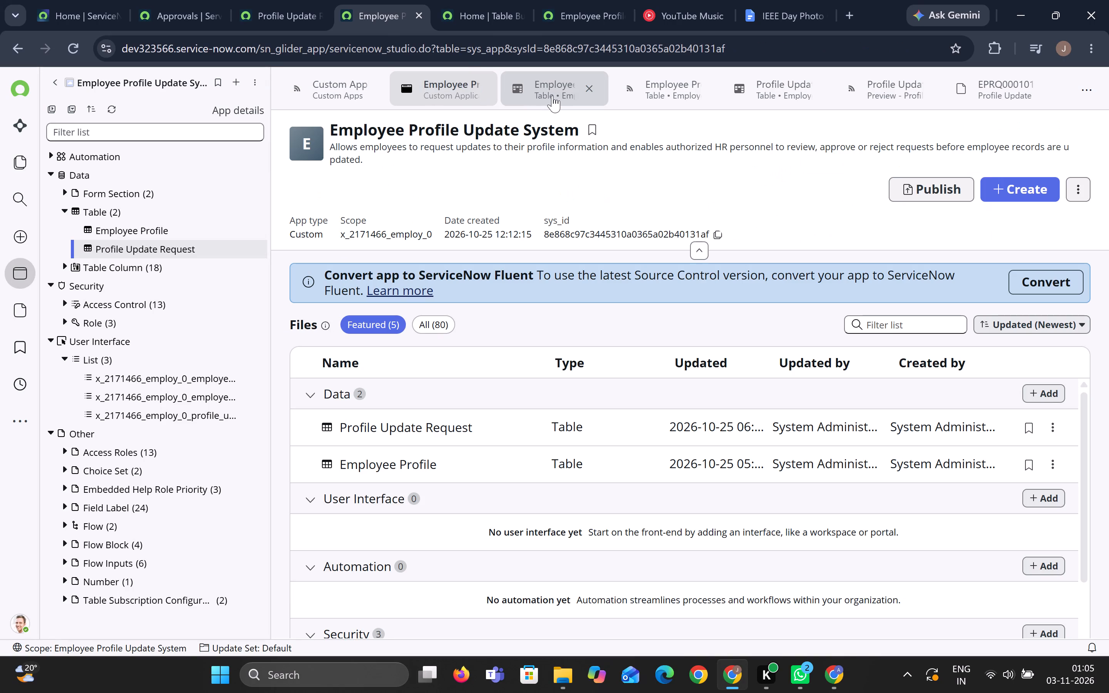
pyautogui.click(552, 95)
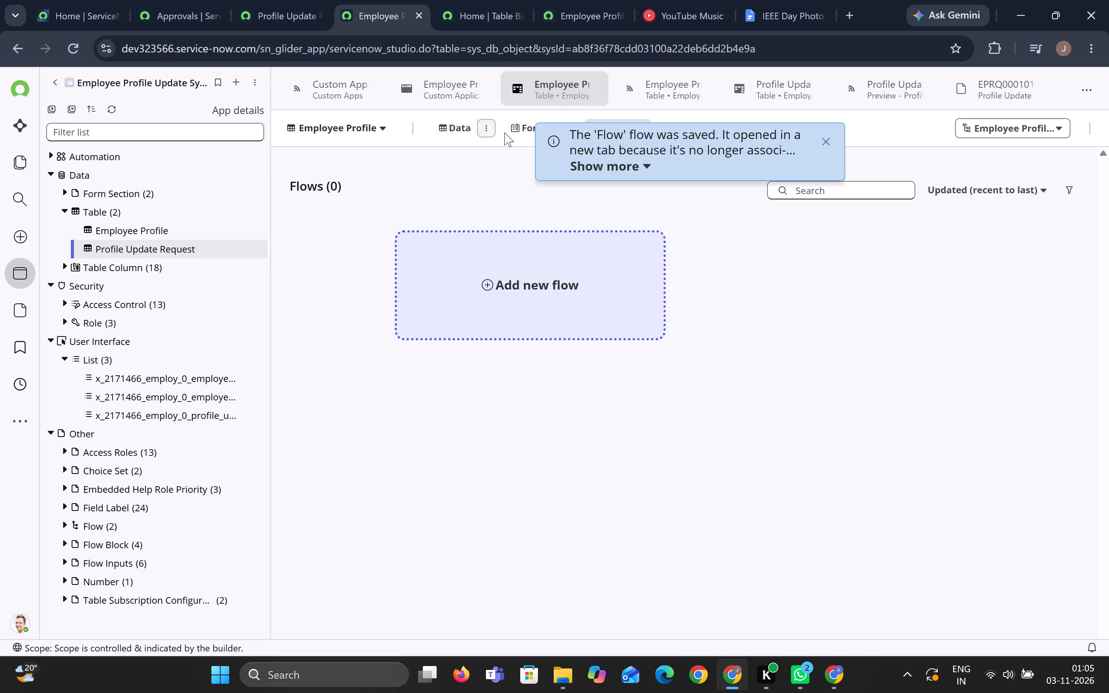
pyautogui.click(828, 141)
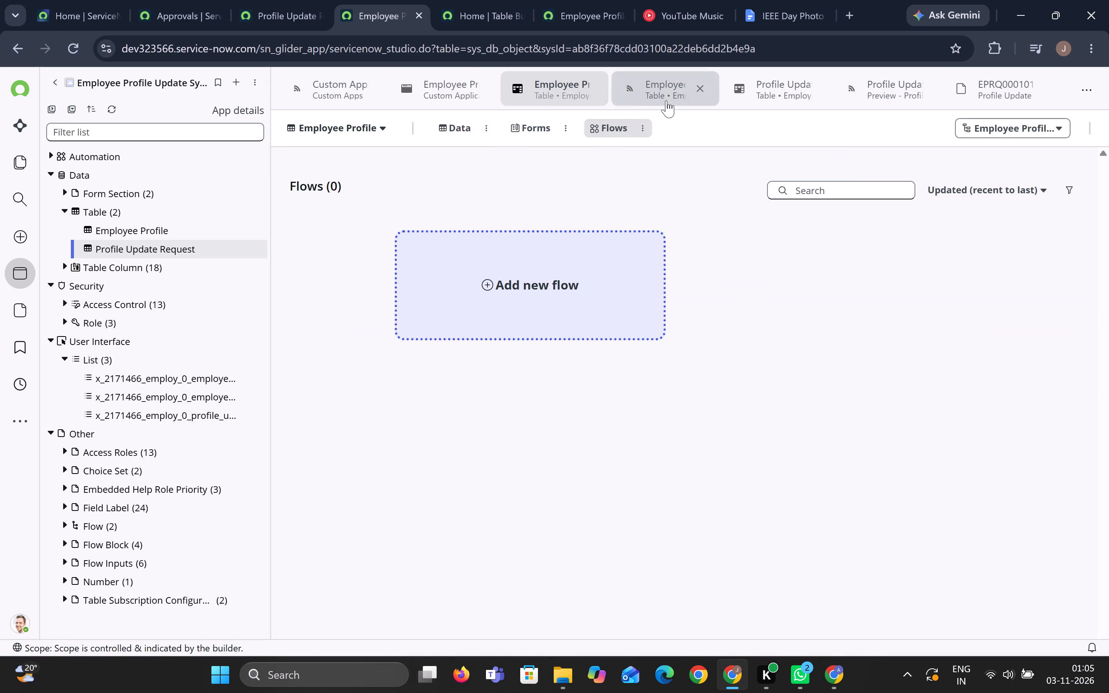
pyautogui.click(619, 129)
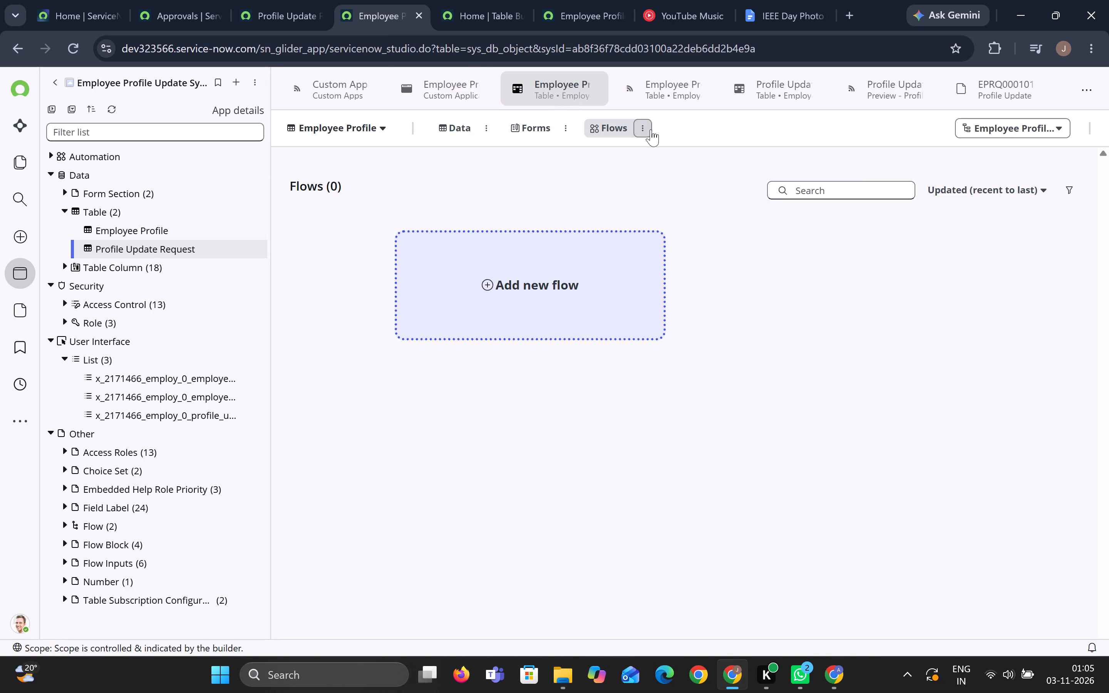
pyautogui.click(649, 129)
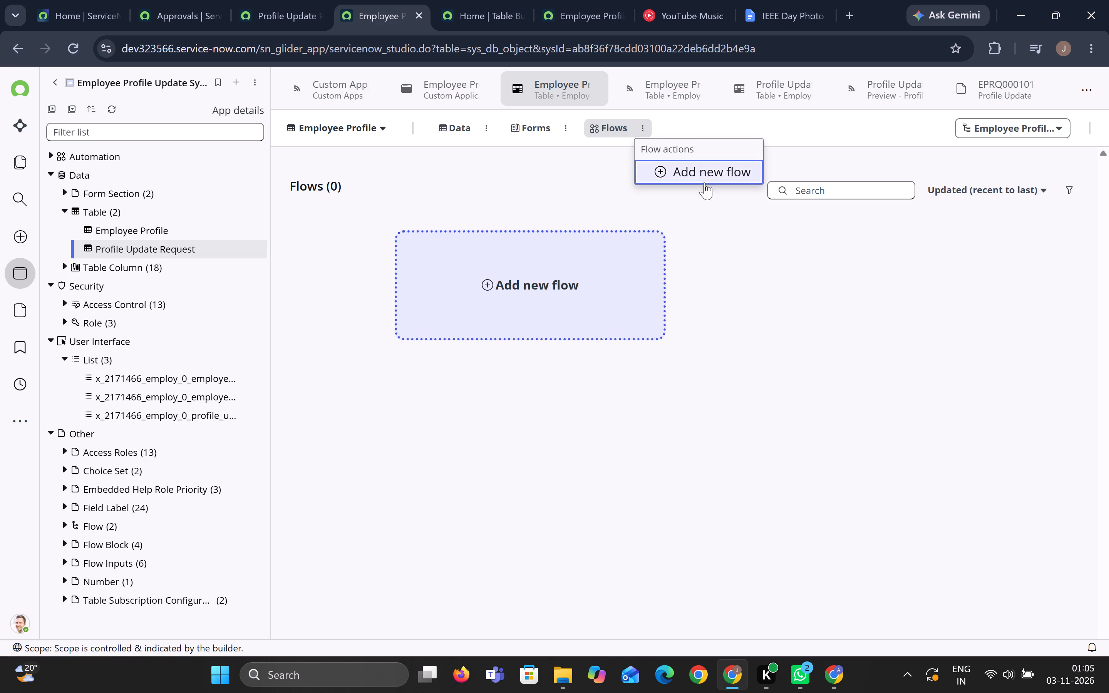
pyautogui.click(749, 363)
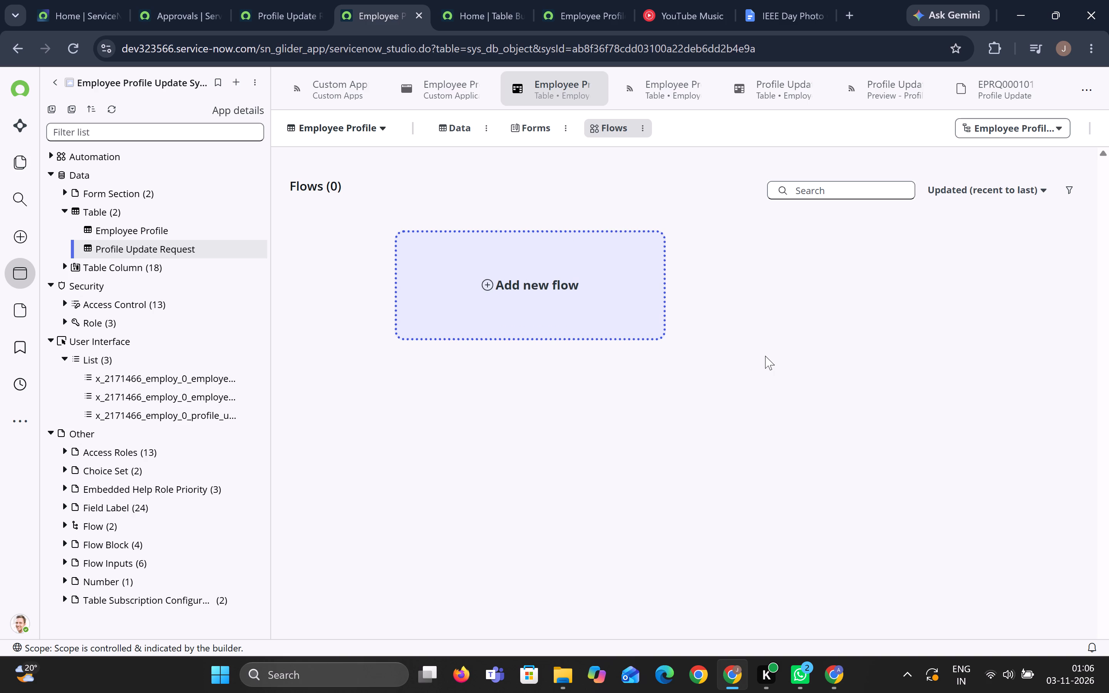
pyautogui.click(642, 129)
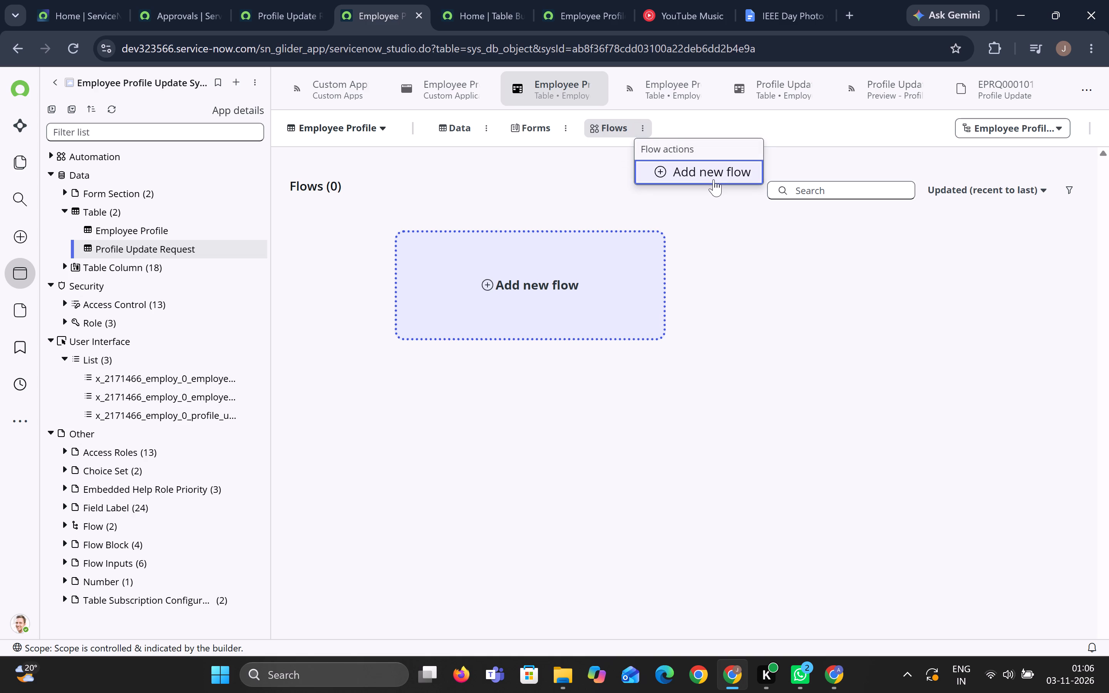
pyautogui.click(785, 268)
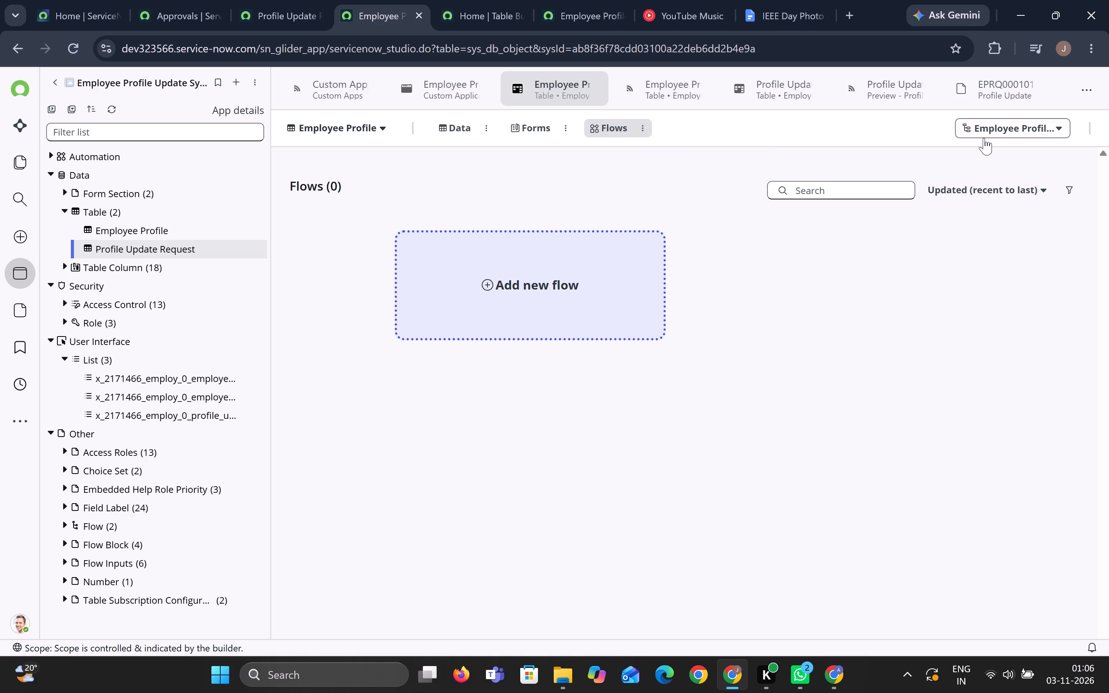
# Search the application scope choices for "emplo", clear it, and search for "appp".
pyautogui.click(1041, 125)
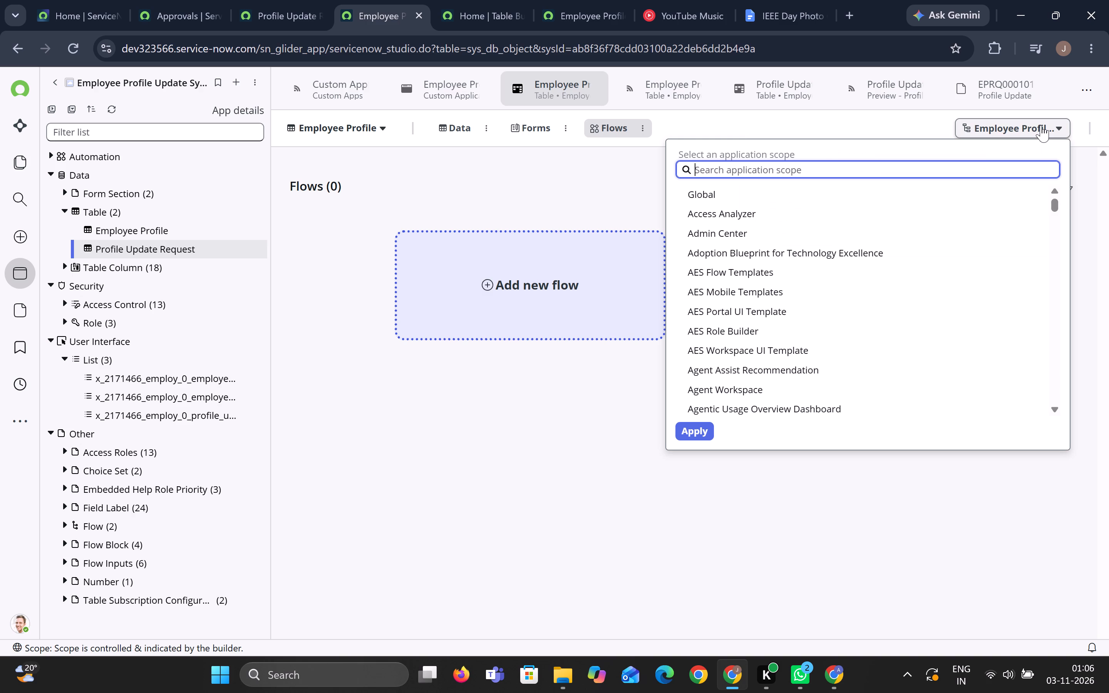
pyautogui.write('emplo')
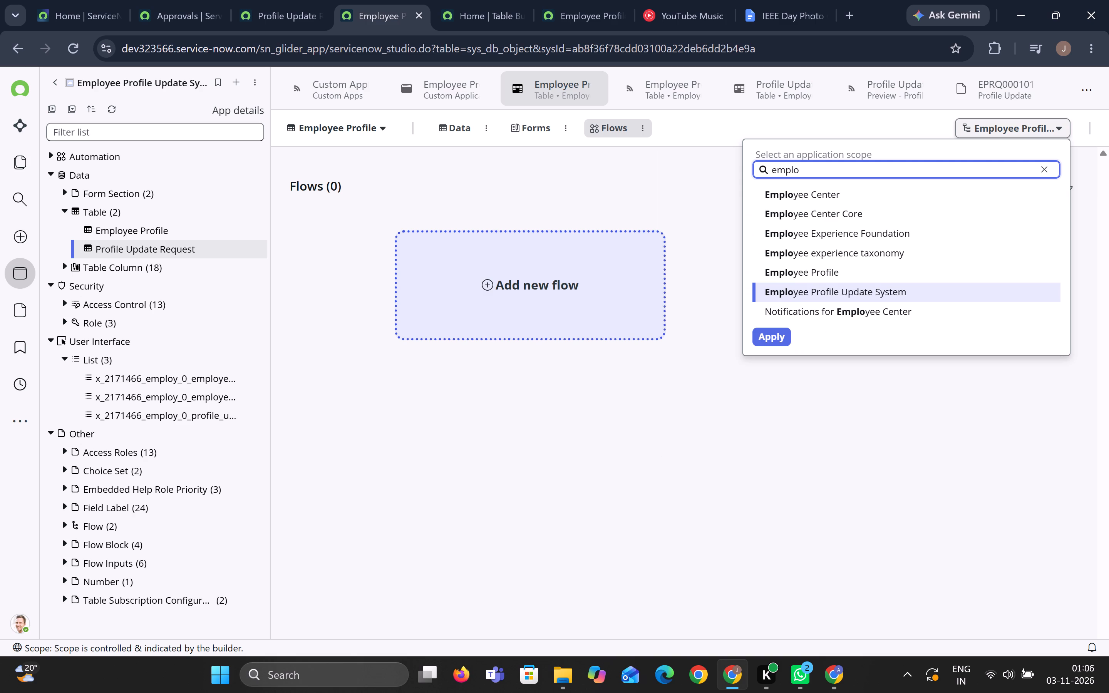
pyautogui.press('BackSpace')
pyautogui.press('BackSpace')
pyautogui.press('BackSpace')
pyautogui.press('BackSpace')
pyautogui.press('BackSpace')
pyautogui.press('BackSpace')
pyautogui.press('BackSpace')
pyautogui.press('BackSpace')
pyautogui.press('BackSpace')
pyautogui.press('BackSpace')
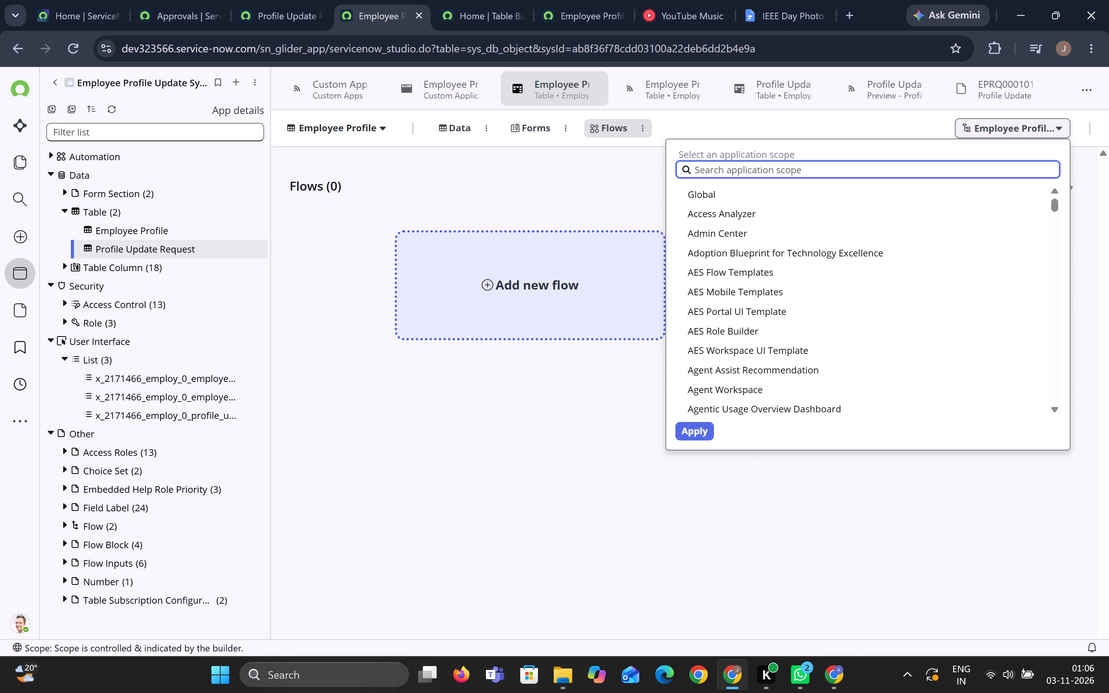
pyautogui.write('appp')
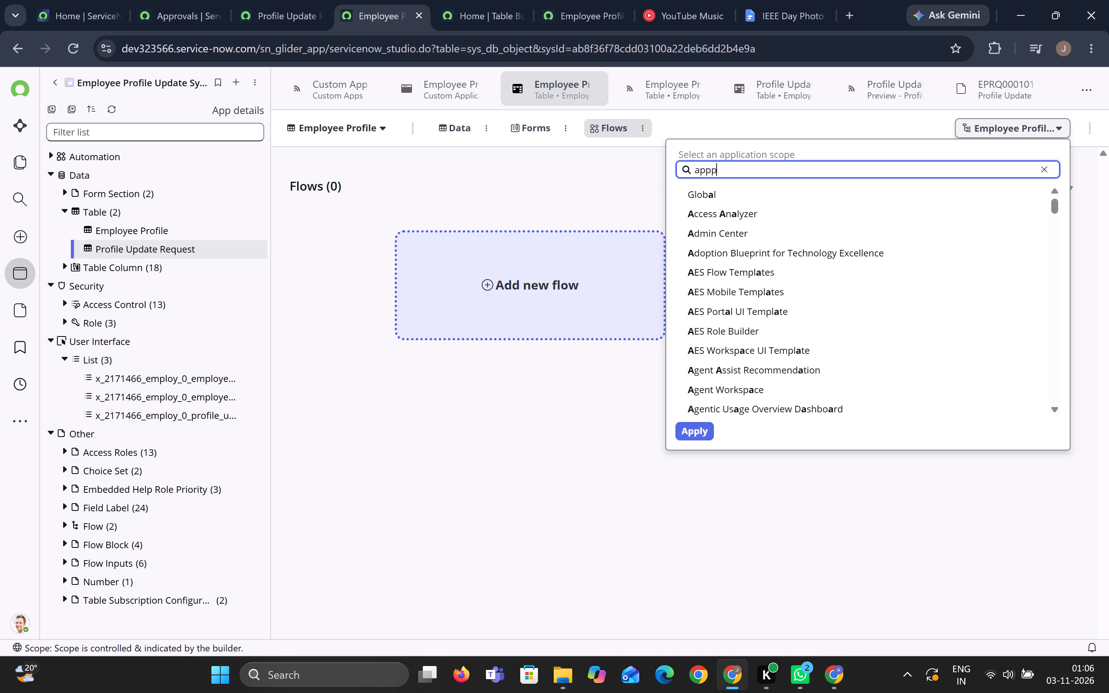
# Search the application scope choices for "approver" and dismiss the scope picker without applying a scope.
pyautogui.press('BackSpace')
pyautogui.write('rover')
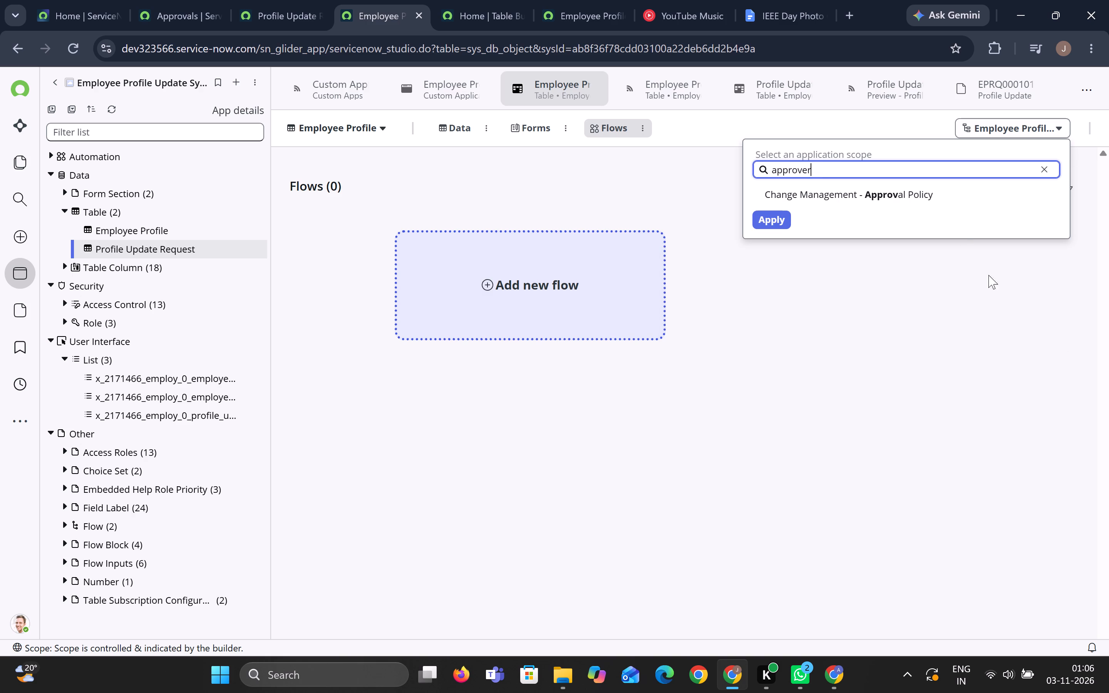
pyautogui.click(879, 355)
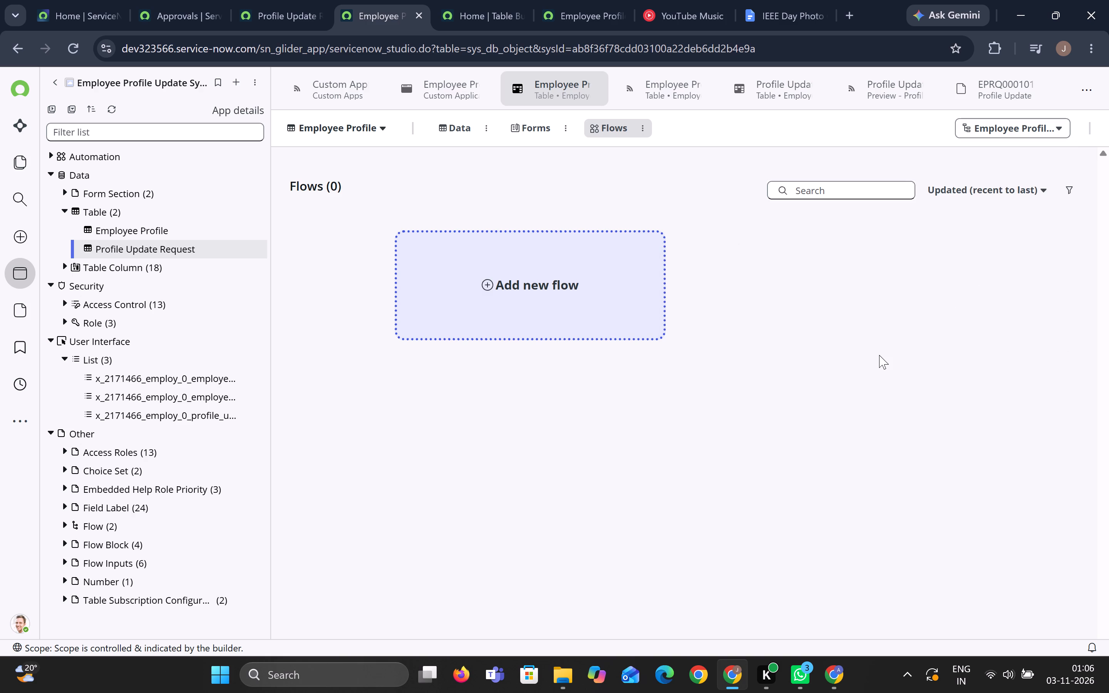
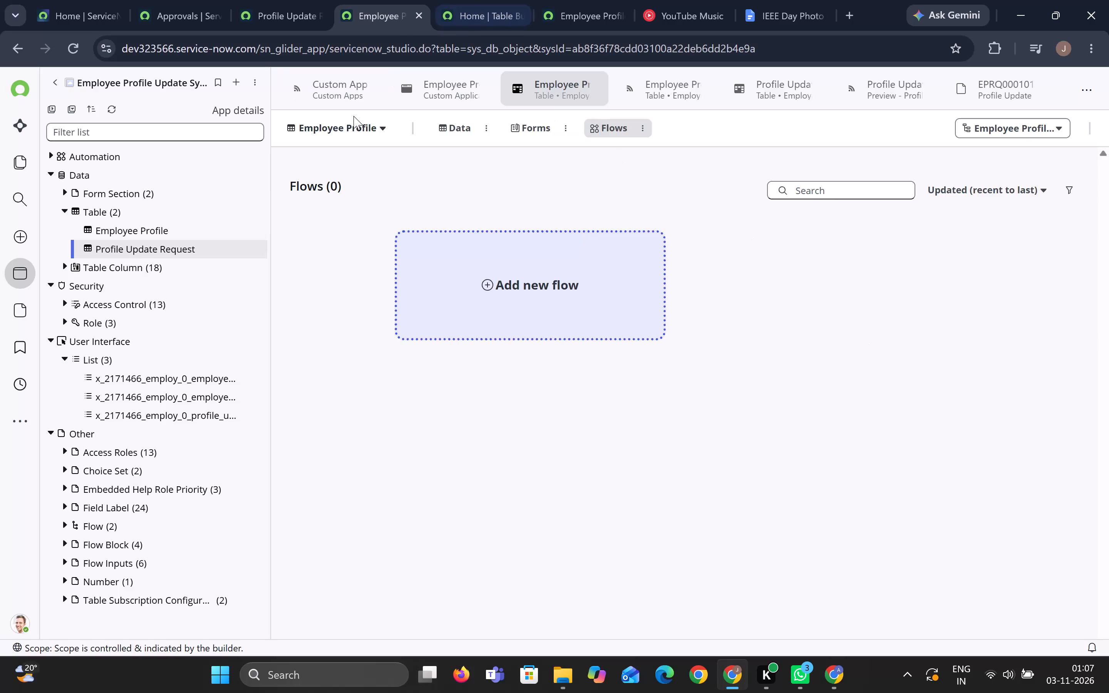
# Search the table choices for "approval" and "update approval", and close the list without switching tables.
pyautogui.click(380, 133)
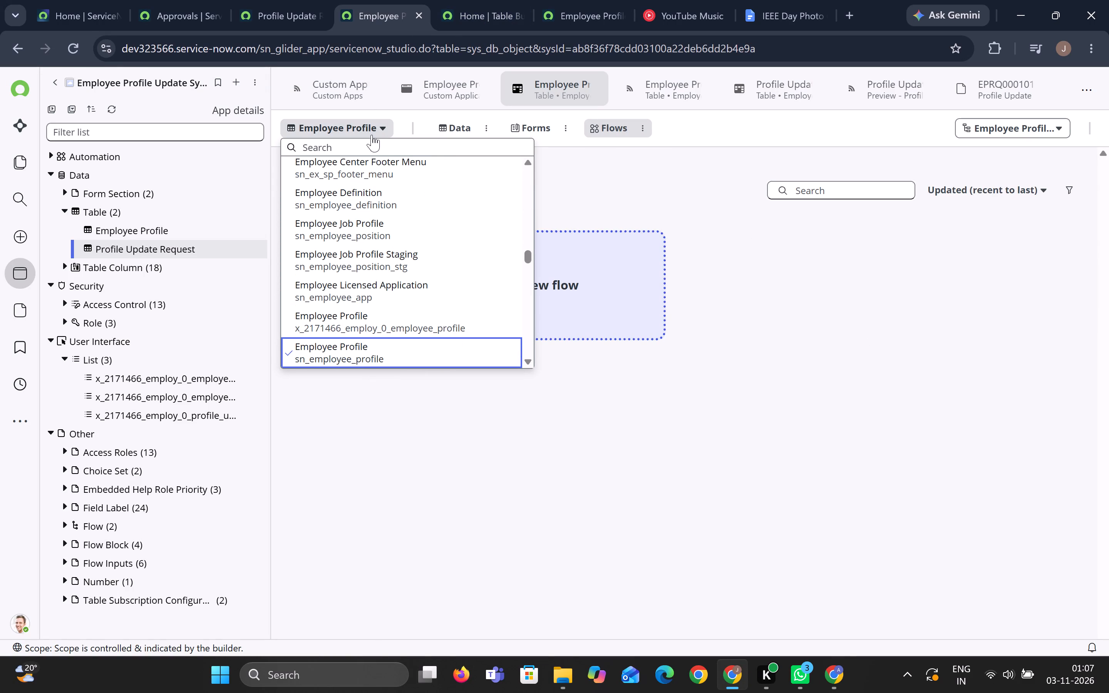
pyautogui.press('e')
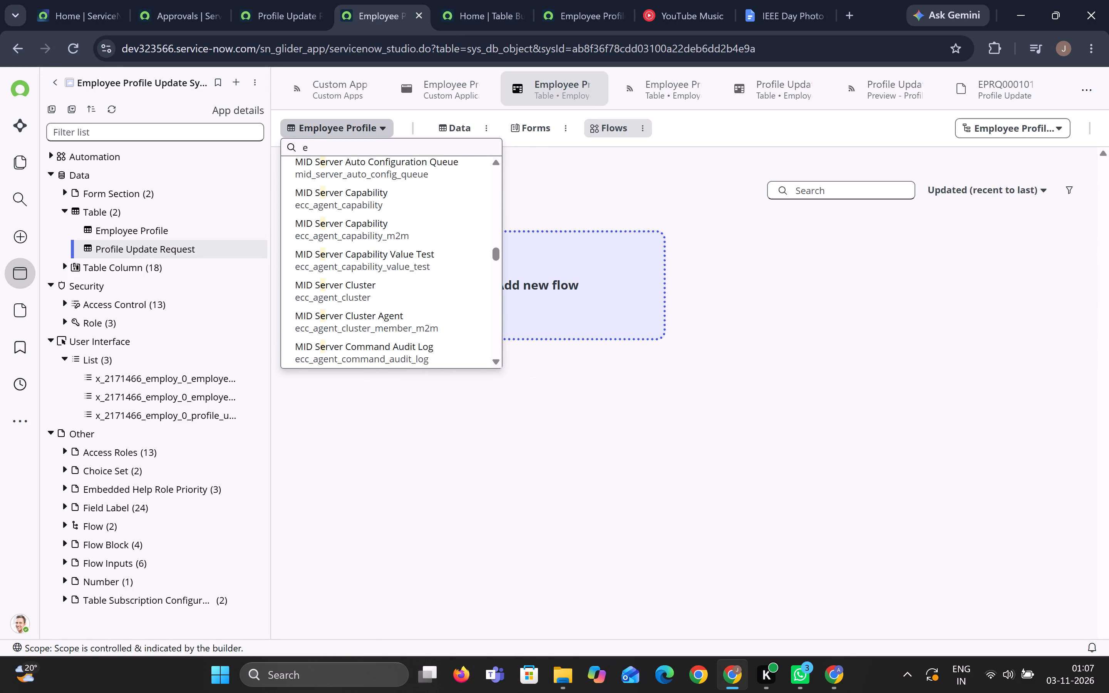
pyautogui.press('BackSpace')
pyautogui.write('appro')
pyautogui.write('val')
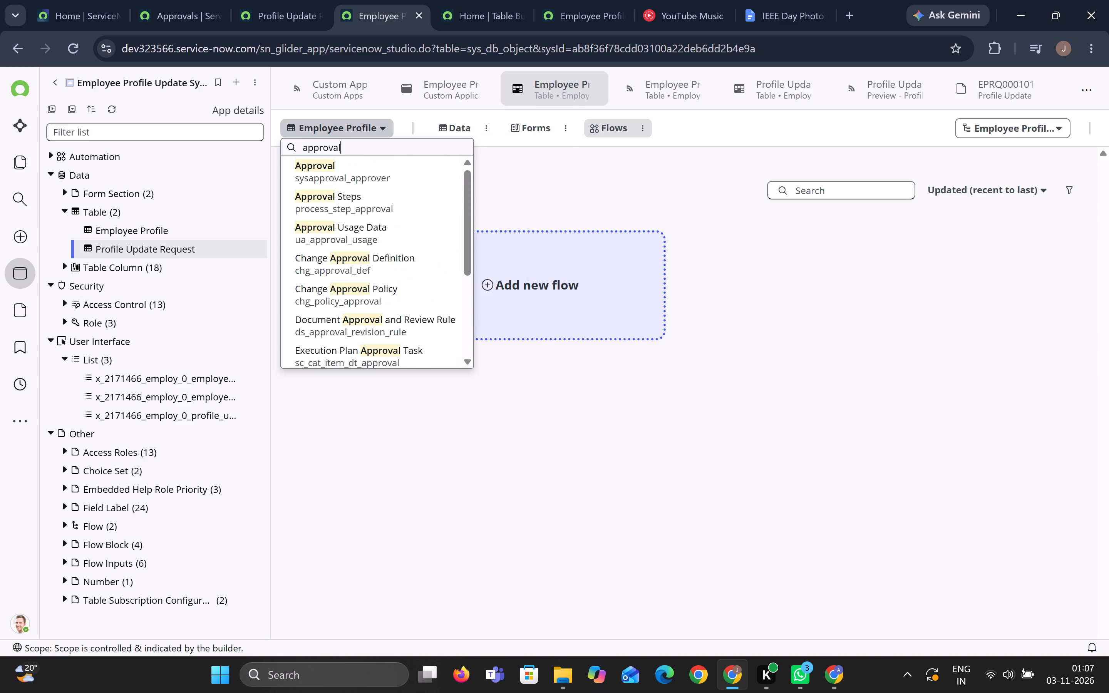
pyautogui.hotkey('ctrl', 'a')
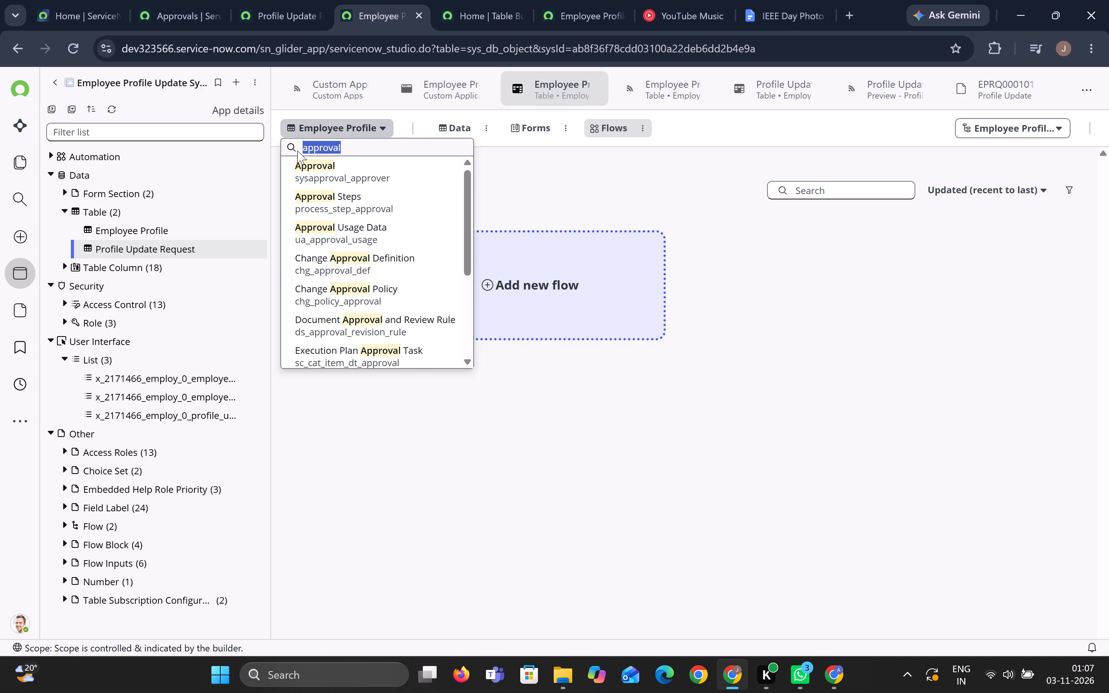
pyautogui.click(303, 148)
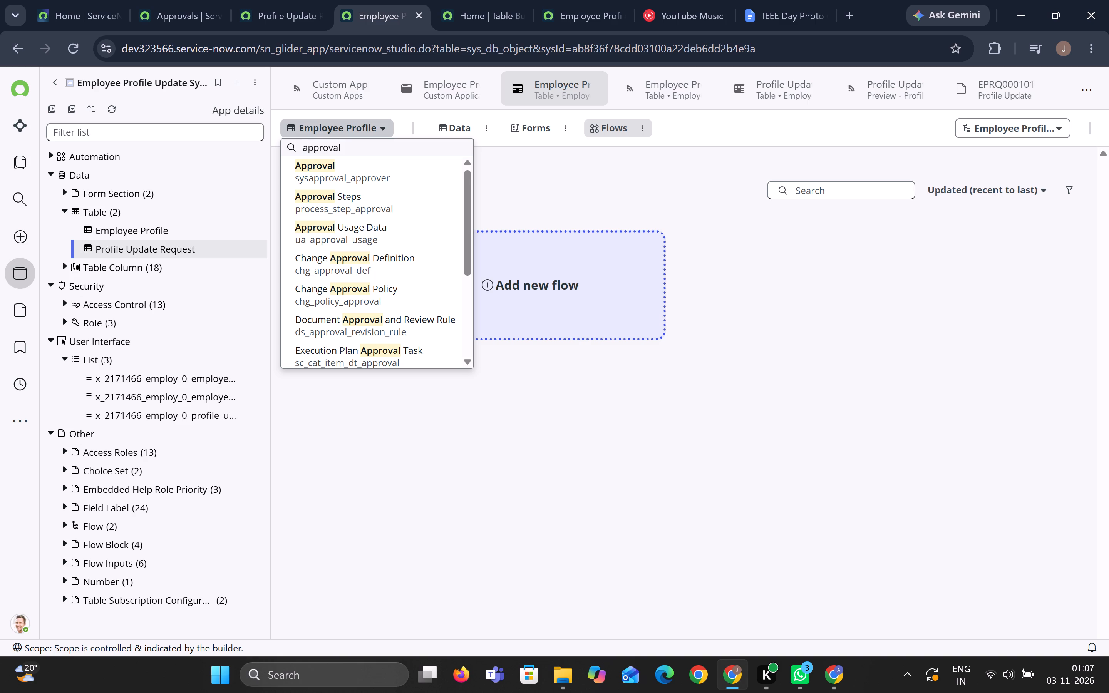
pyautogui.write('update')
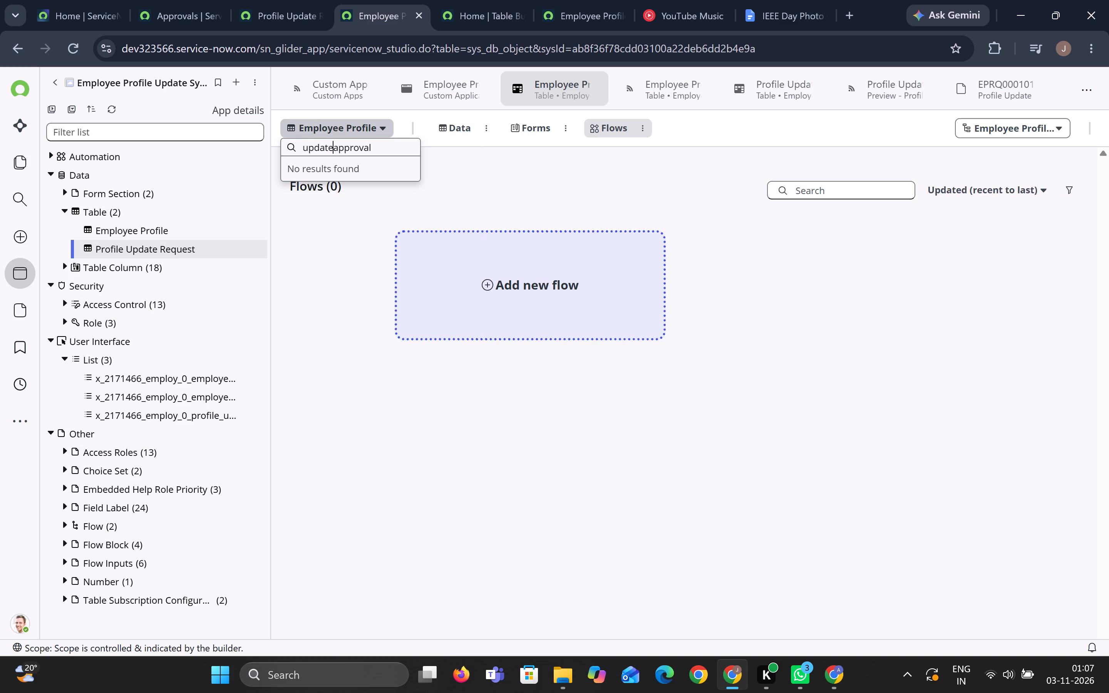
pyautogui.press('space')
pyautogui.click(377, 137)
pyautogui.click(379, 136)
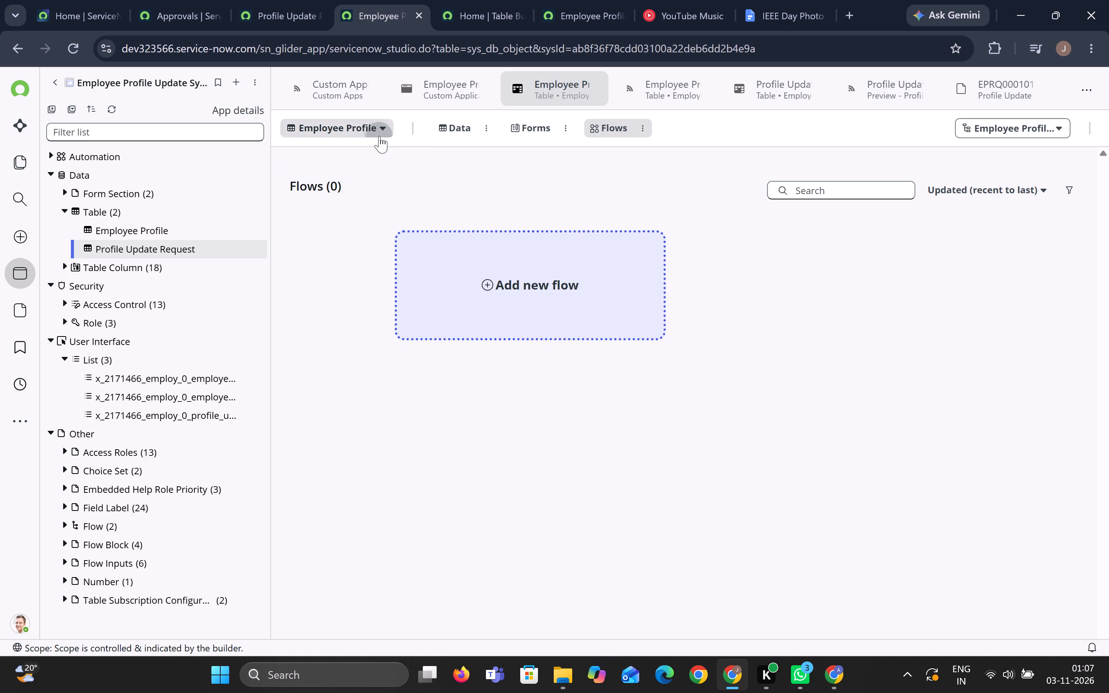
pyautogui.click(468, 208)
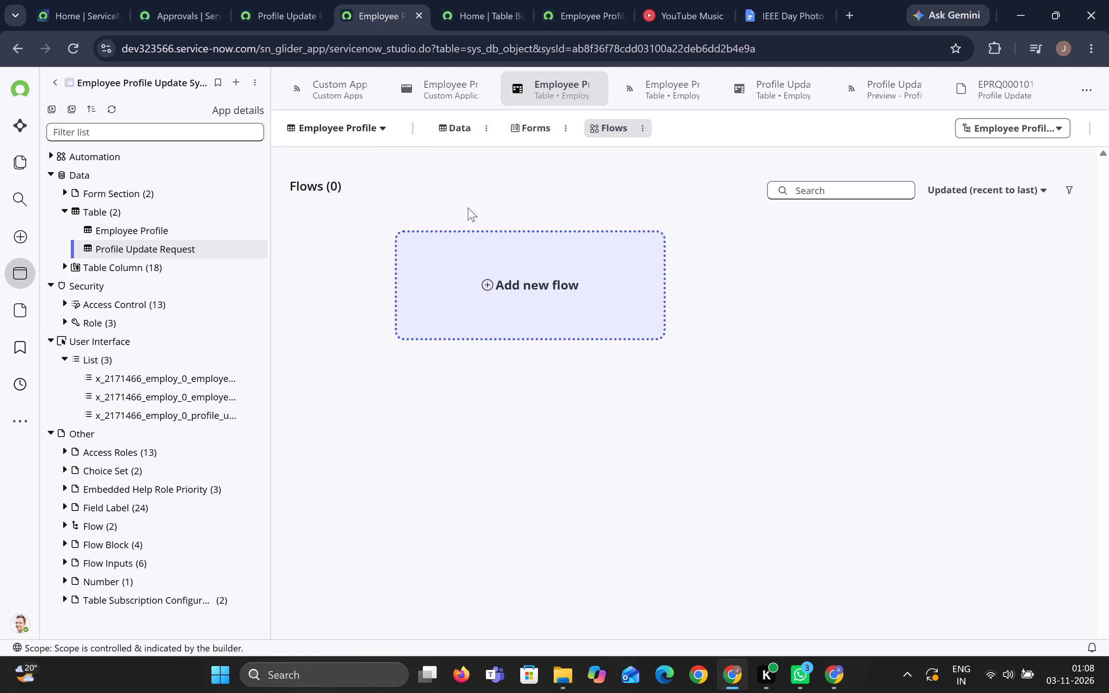
# Check the new flow setup, close that Employee Profile table, and review the Employee Profile Update System application's files.
pyautogui.click(540, 298)
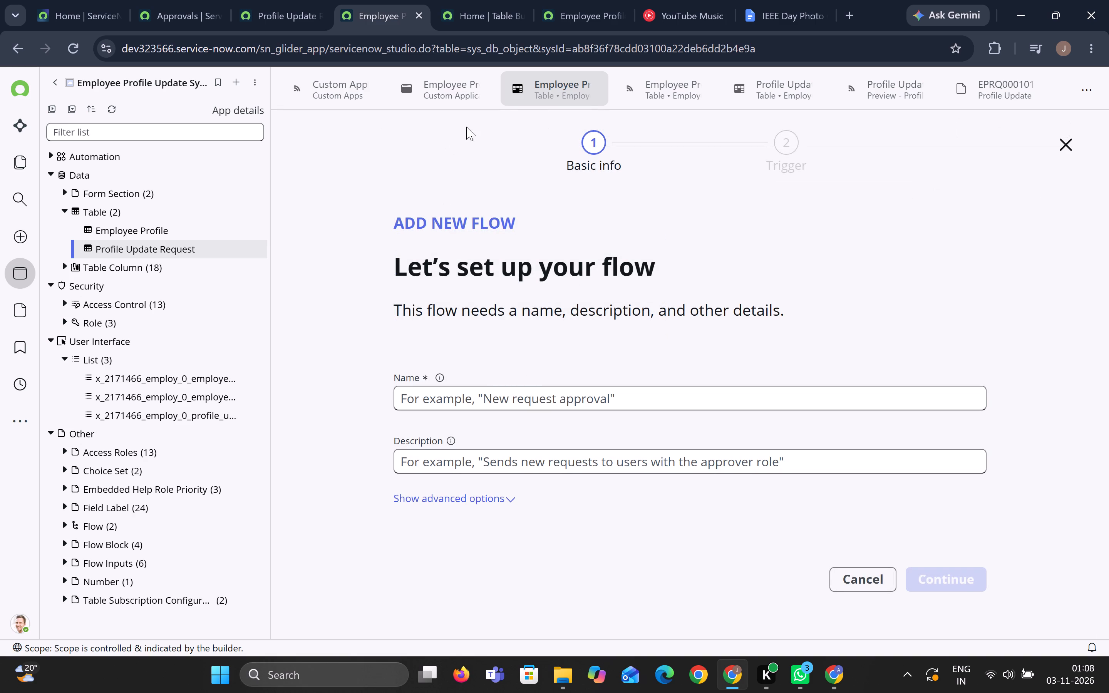
pyautogui.click(594, 87)
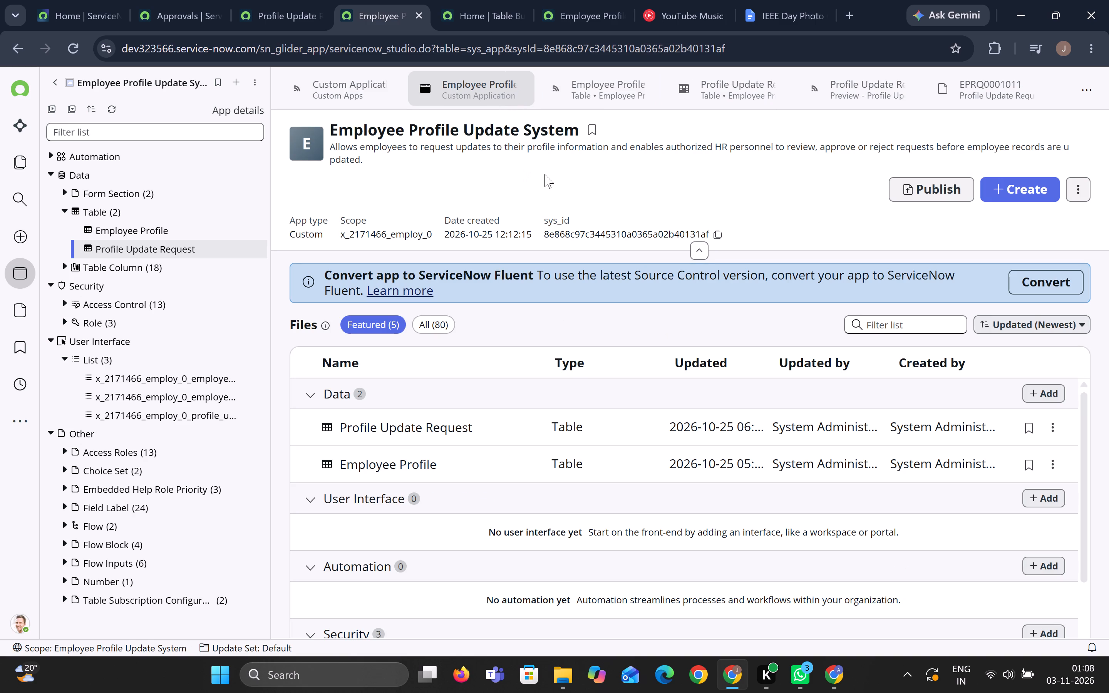
pyautogui.scroll(-7, 600, 330)
pyautogui.scroll(-6, 613, 427)
pyautogui.scroll(4, 613, 427)
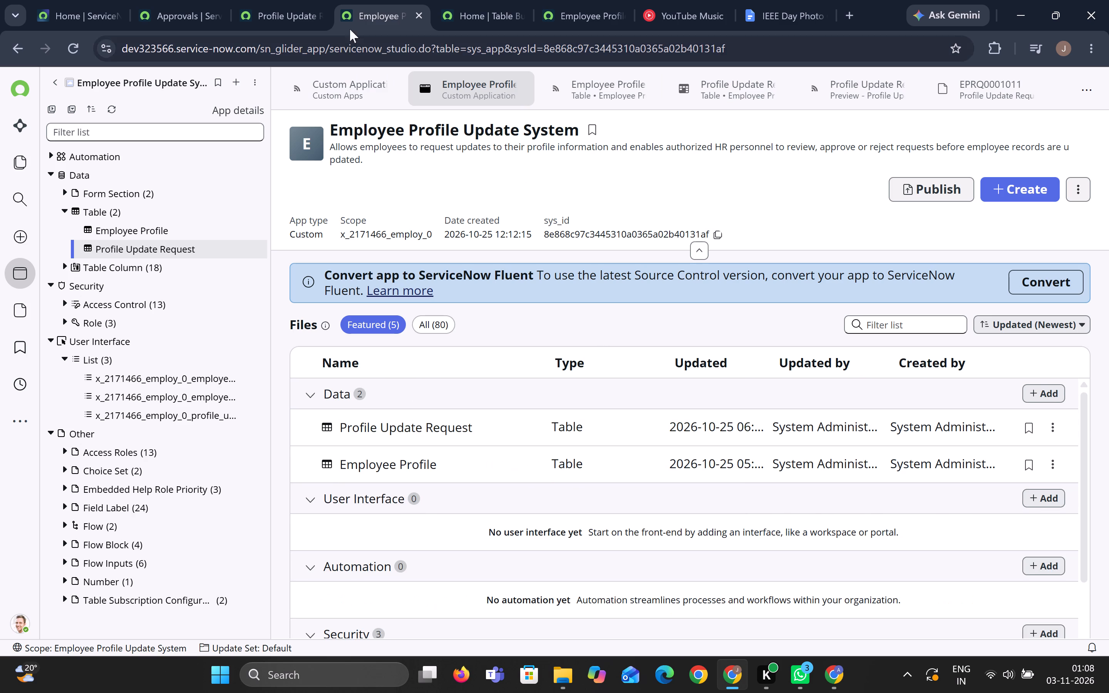
pyautogui.click(334, 100)
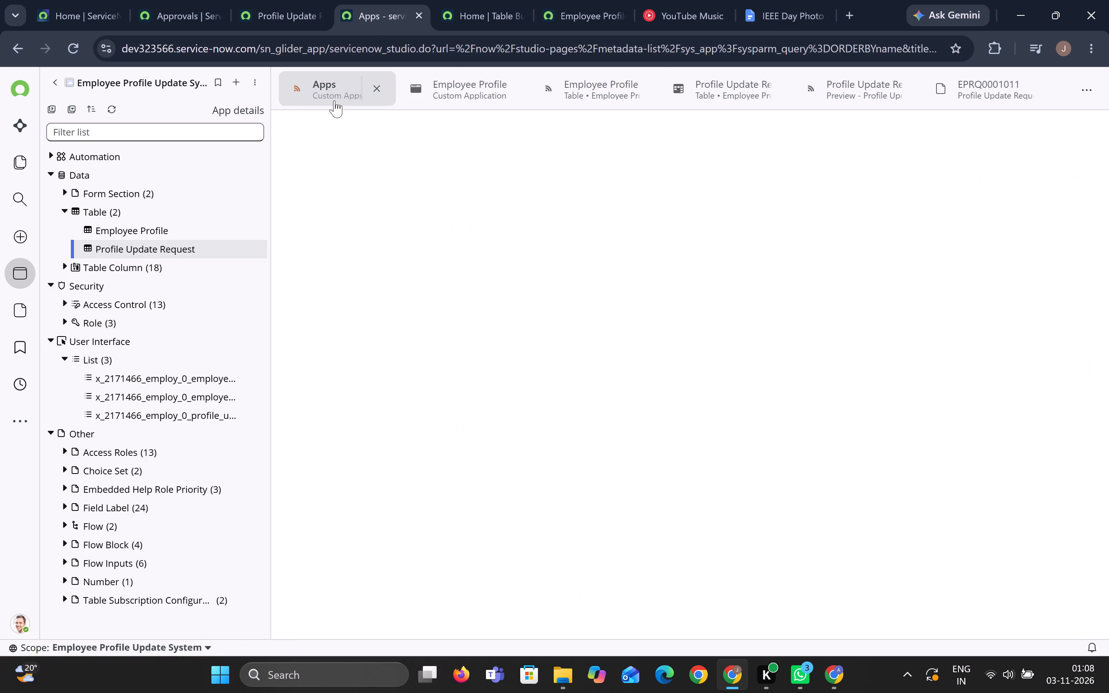
pyautogui.click(466, 99)
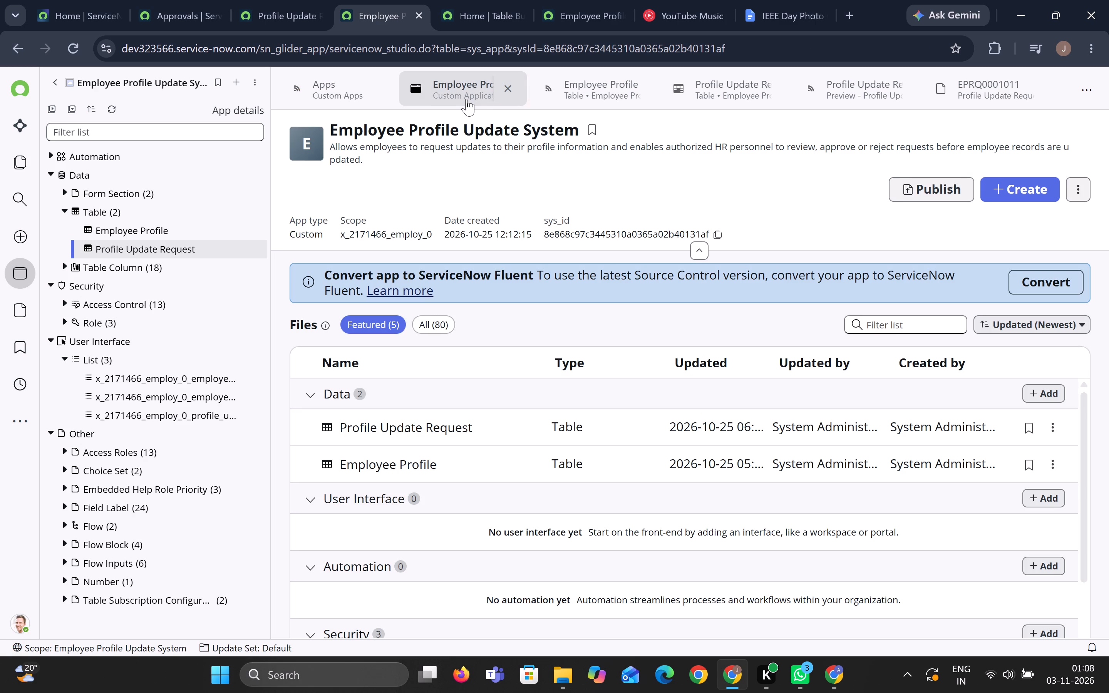
# View the table fields of the Employee Profile table in the Employee Profile Update System, dismissing the data view tip.
pyautogui.click(573, 80)
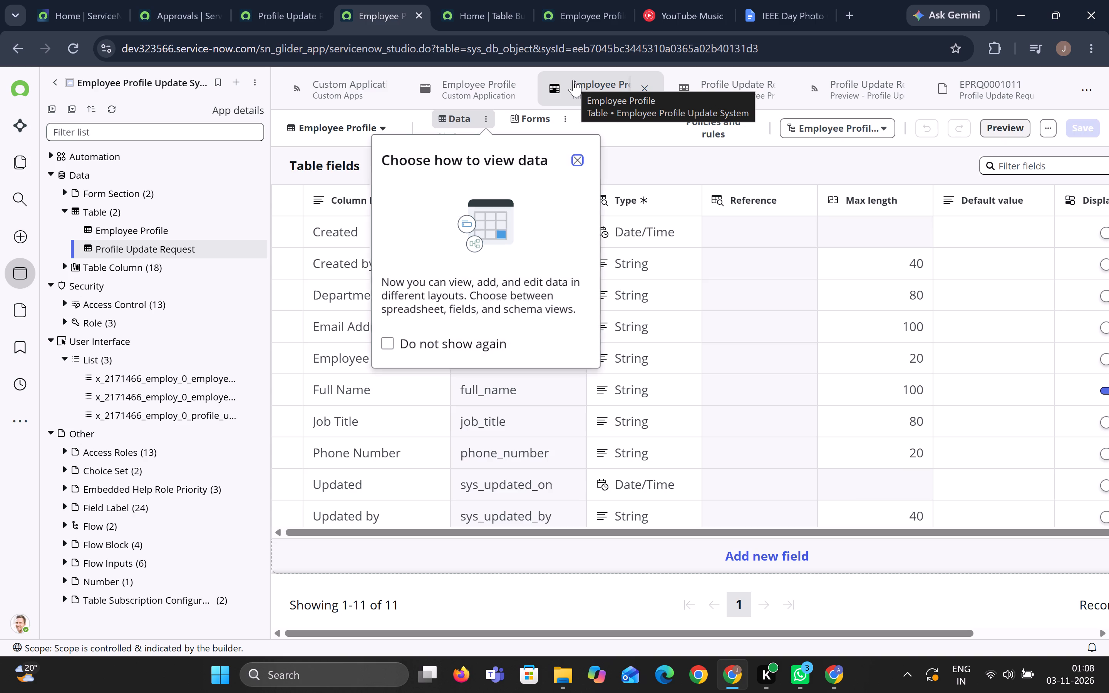
pyautogui.click(578, 161)
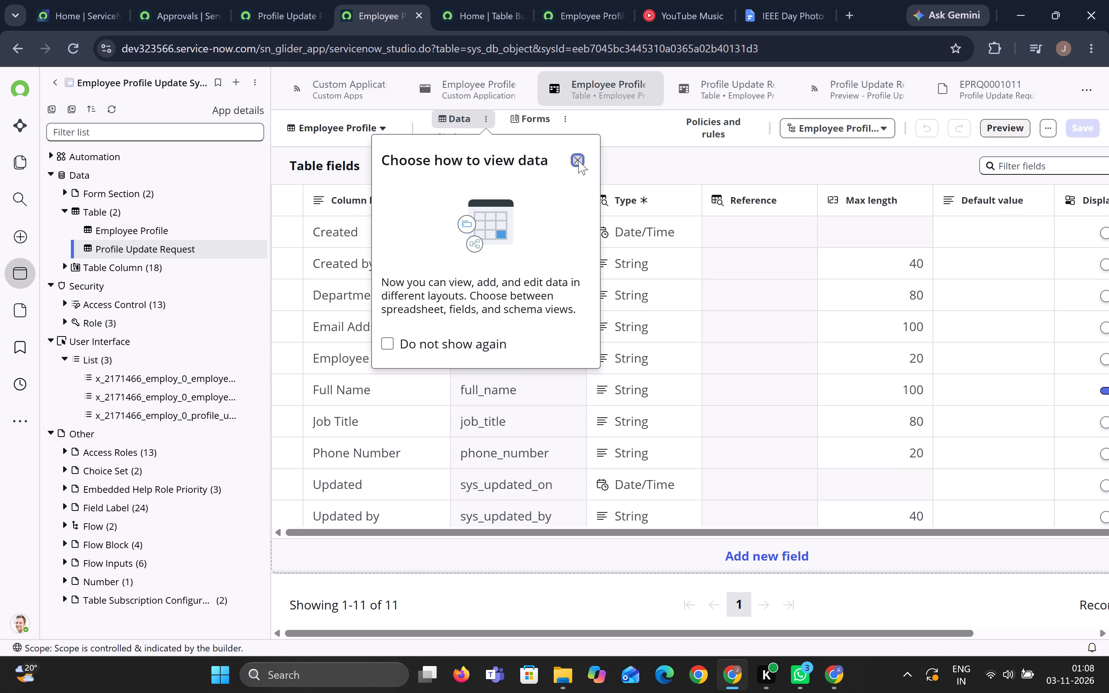